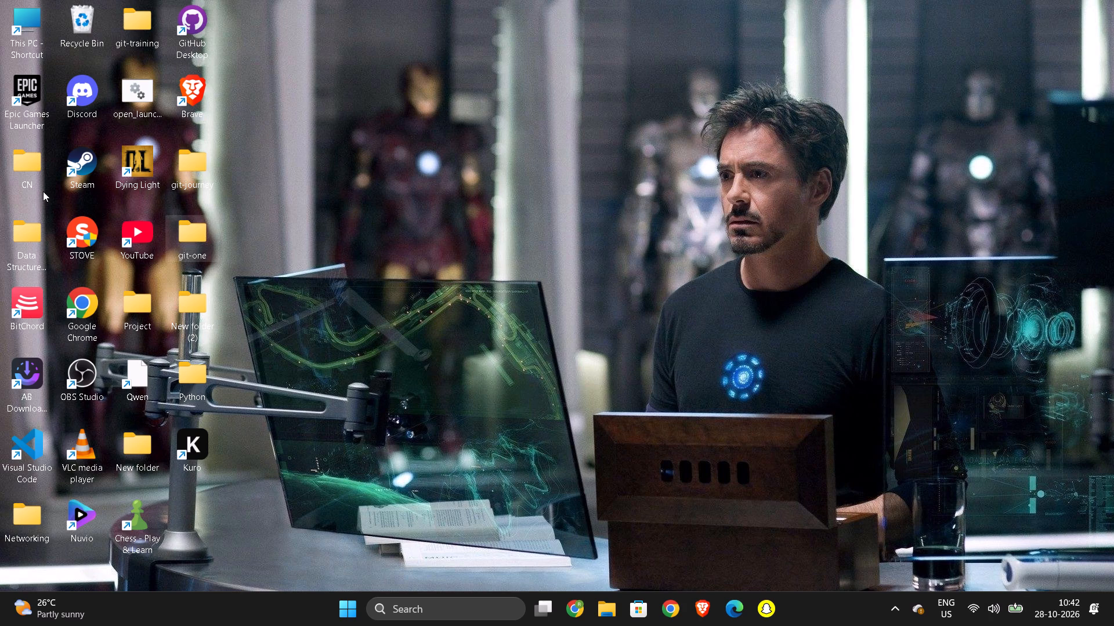
Open Google Chrome full-window and search for "google sites".
{"action": "left_click", "coordinate": [660, 618]}
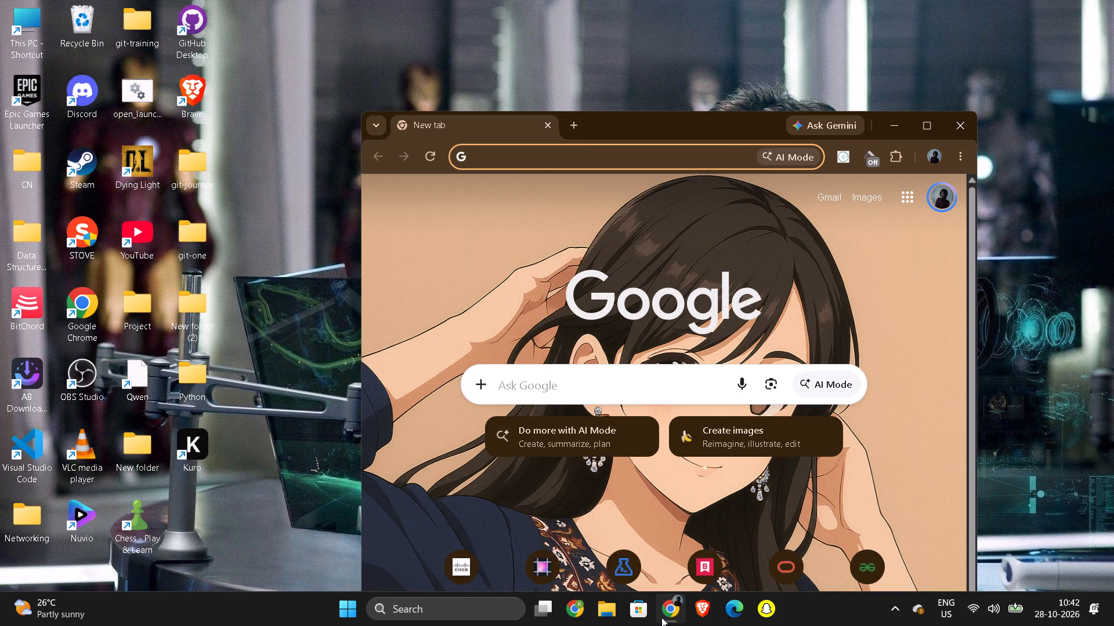
{"action": "left_click", "coordinate": [924, 120]}
{"action": "left_click", "coordinate": [432, 290]}
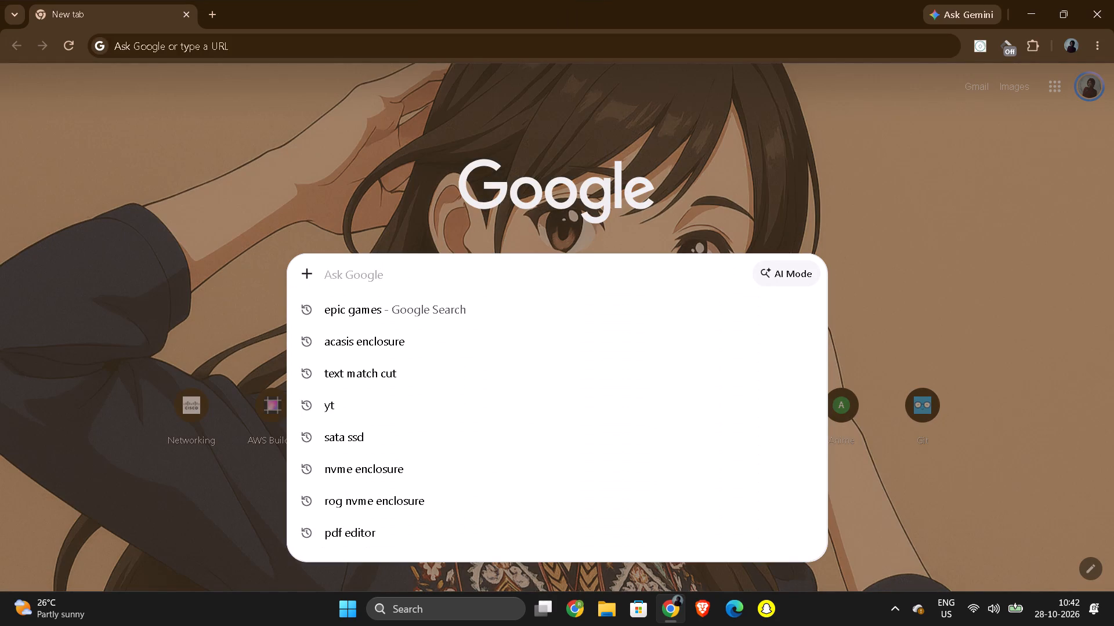
{"action": "type", "text": "google"}
{"action": "key", "text": "Right"}
{"action": "key", "text": "Return"}
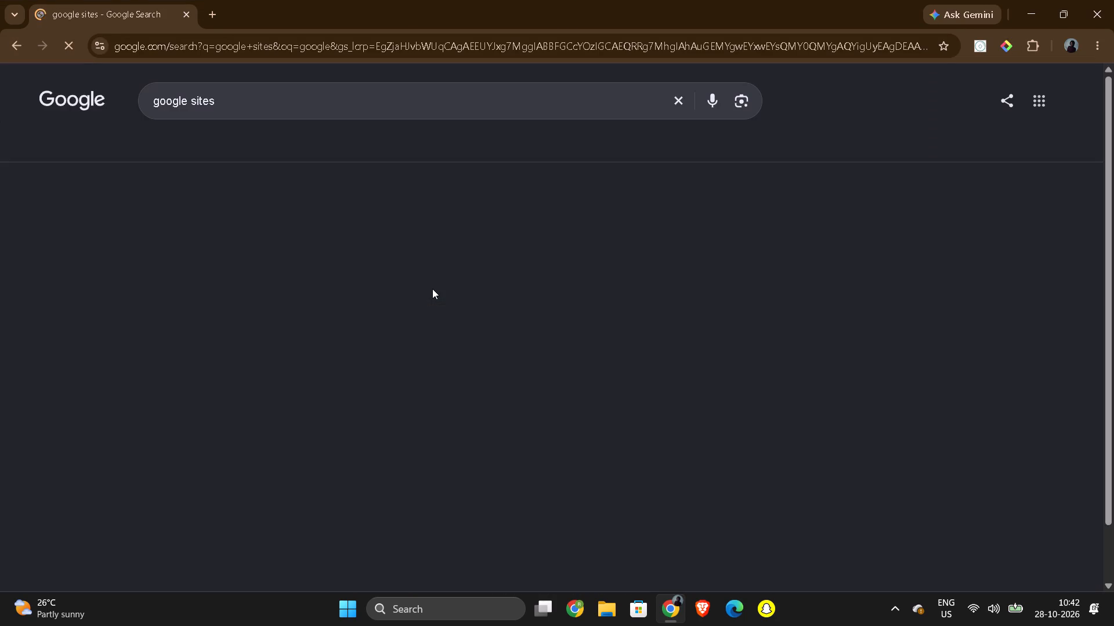
Go through the Google Sites result's Get Started link, open the recent site Birthday, and show its page list.
{"action": "left_click", "coordinate": [388, 231]}
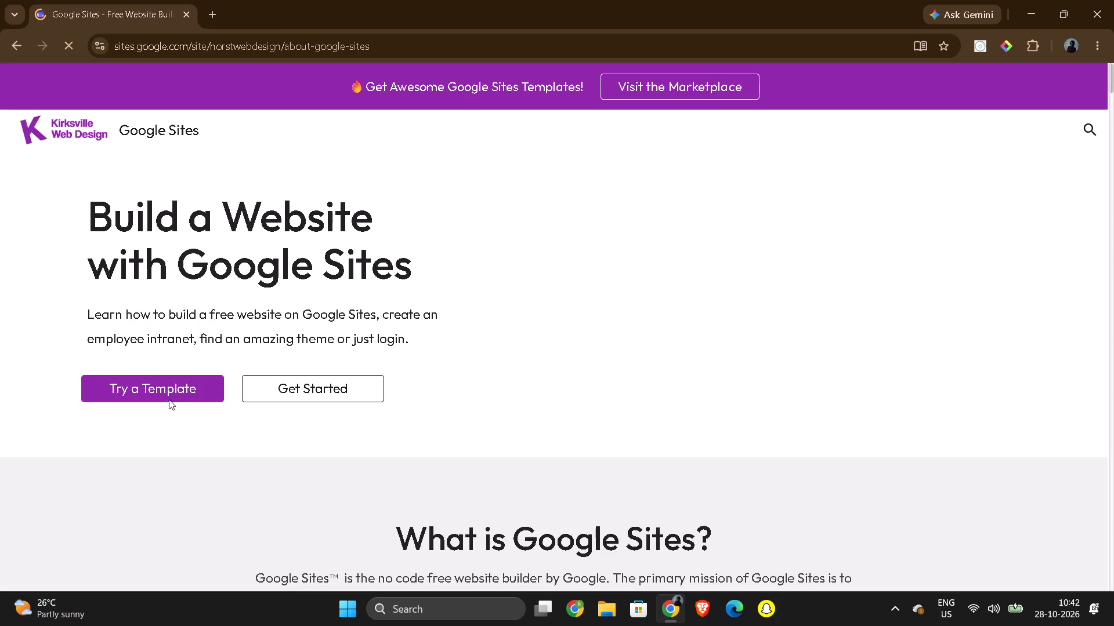
{"action": "left_click", "coordinate": [296, 394]}
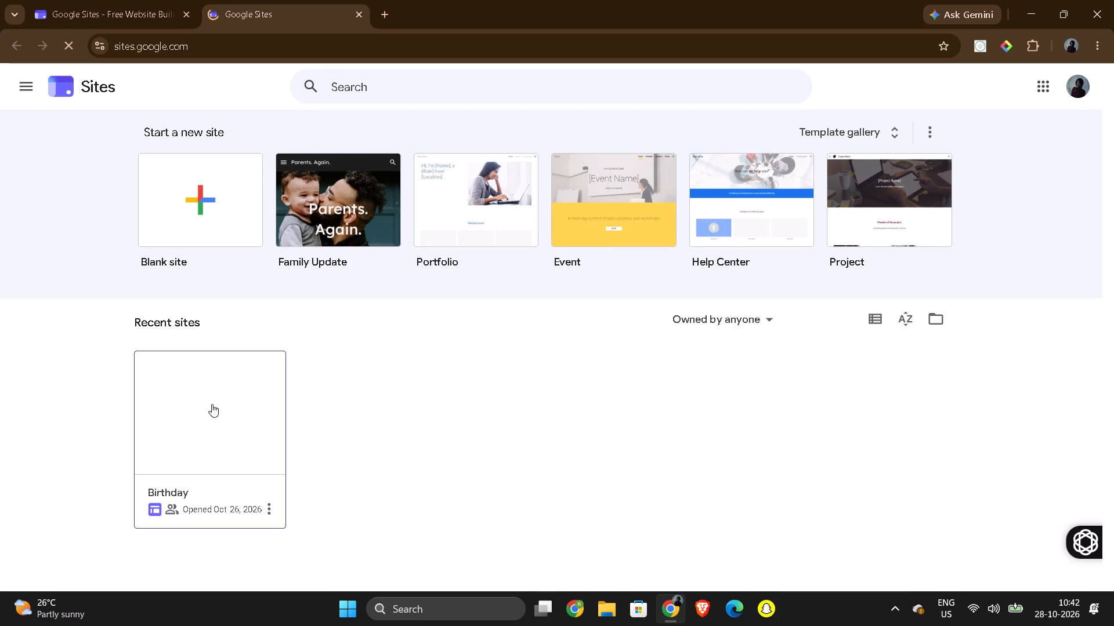
{"action": "left_click", "coordinate": [212, 404]}
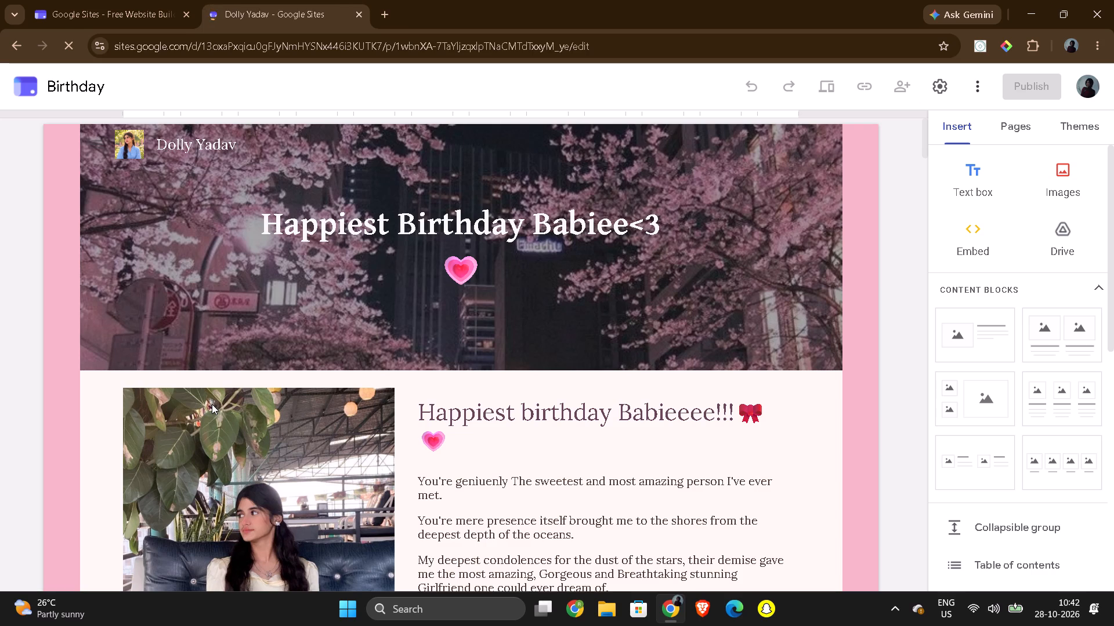
{"action": "left_click", "coordinate": [1018, 133]}
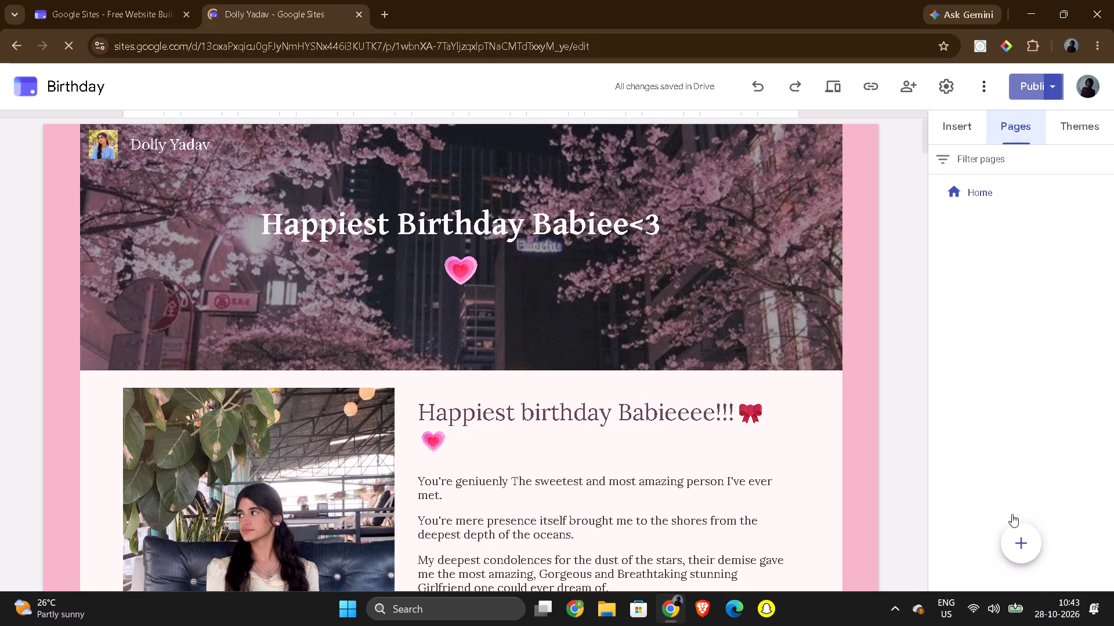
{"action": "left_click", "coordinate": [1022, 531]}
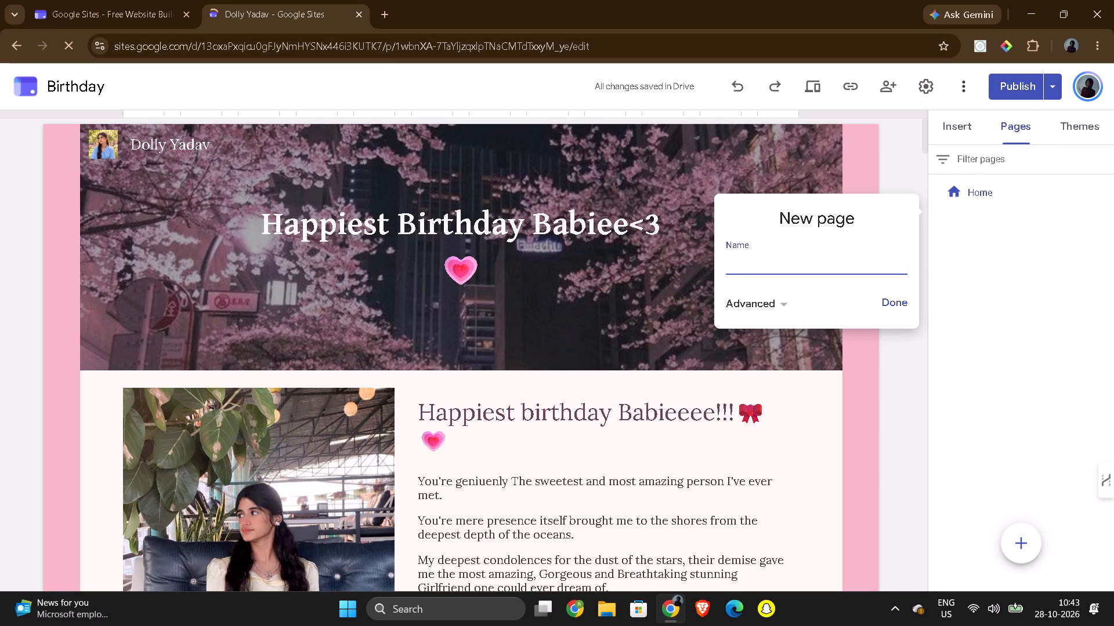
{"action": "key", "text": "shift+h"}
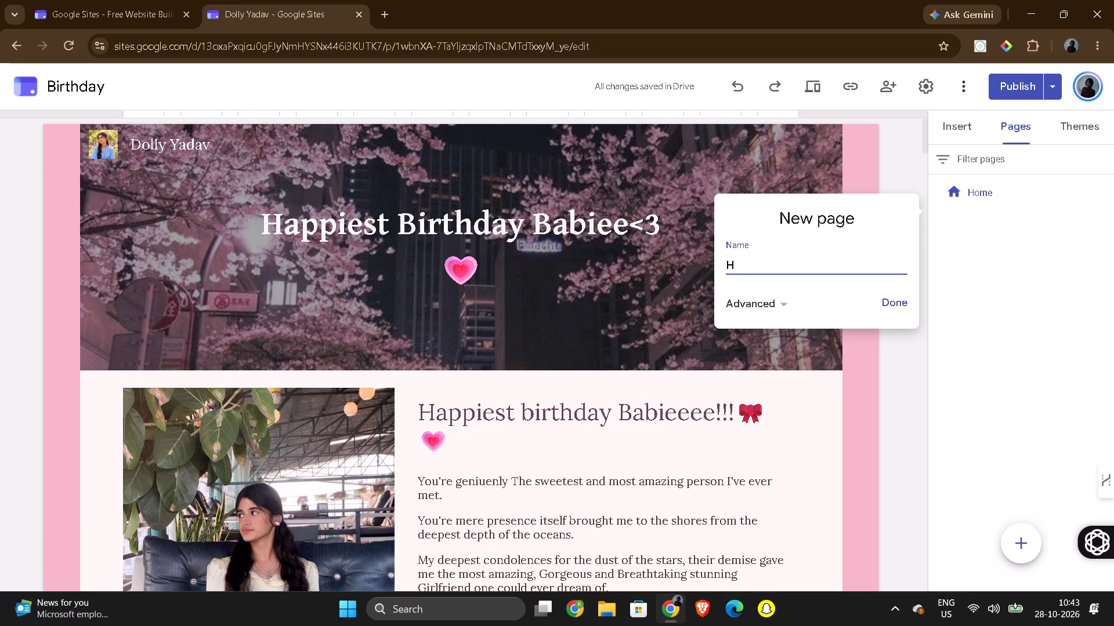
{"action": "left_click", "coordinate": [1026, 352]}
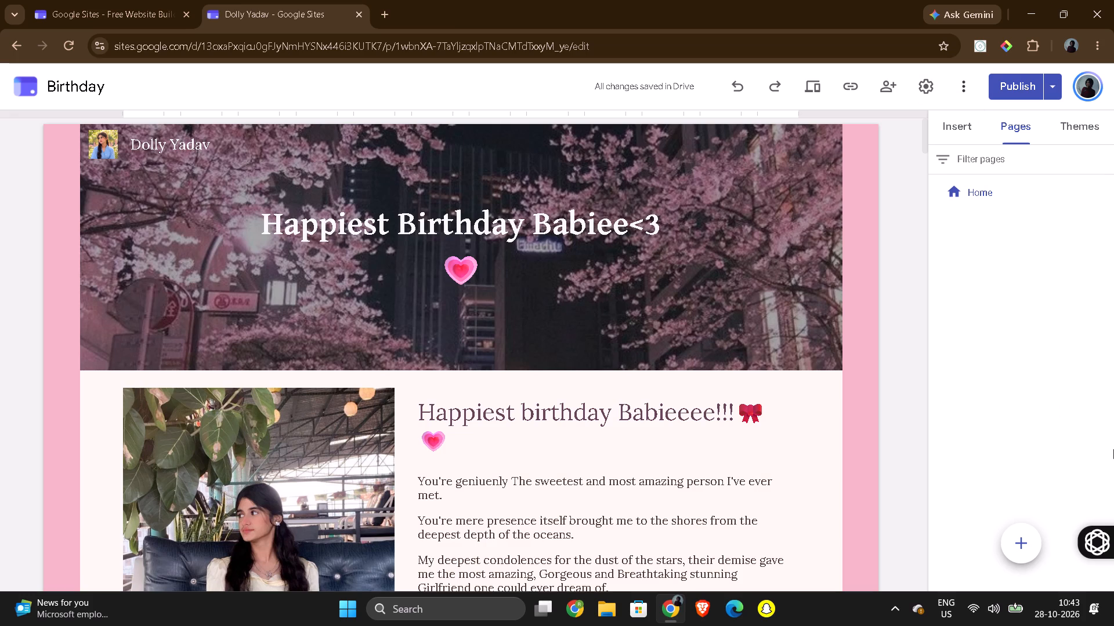
Add a new page named Home to the Birthday site, leaving the custom path empty.
{"action": "left_click", "coordinate": [1006, 536]}
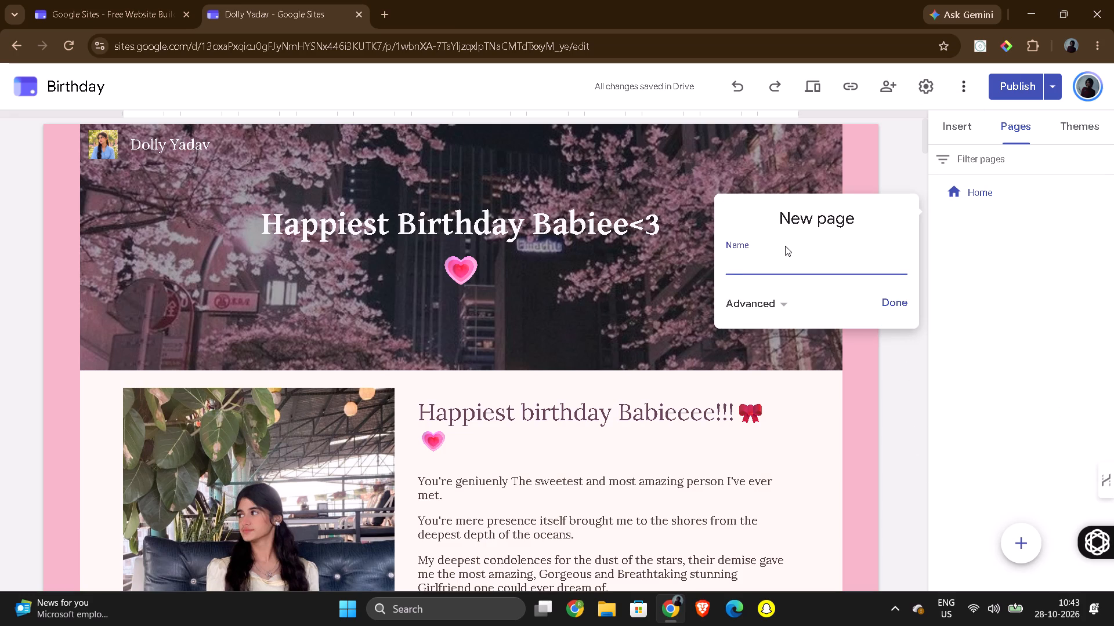
{"action": "key", "text": "shift+j"}
{"action": "key", "text": "shift+BackSpace"}
{"action": "type", "text": "Hom"}
{"action": "key", "text": "e"}
{"action": "left_click", "coordinate": [761, 318]}
{"action": "left_click", "coordinate": [764, 306]}
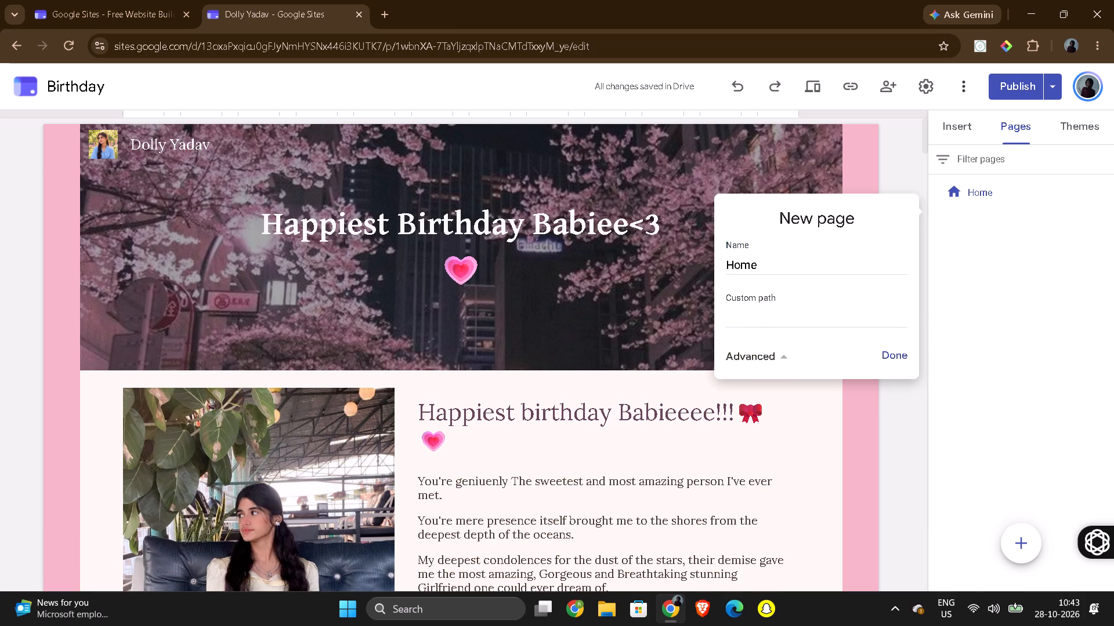
{"action": "left_click", "coordinate": [892, 363]}
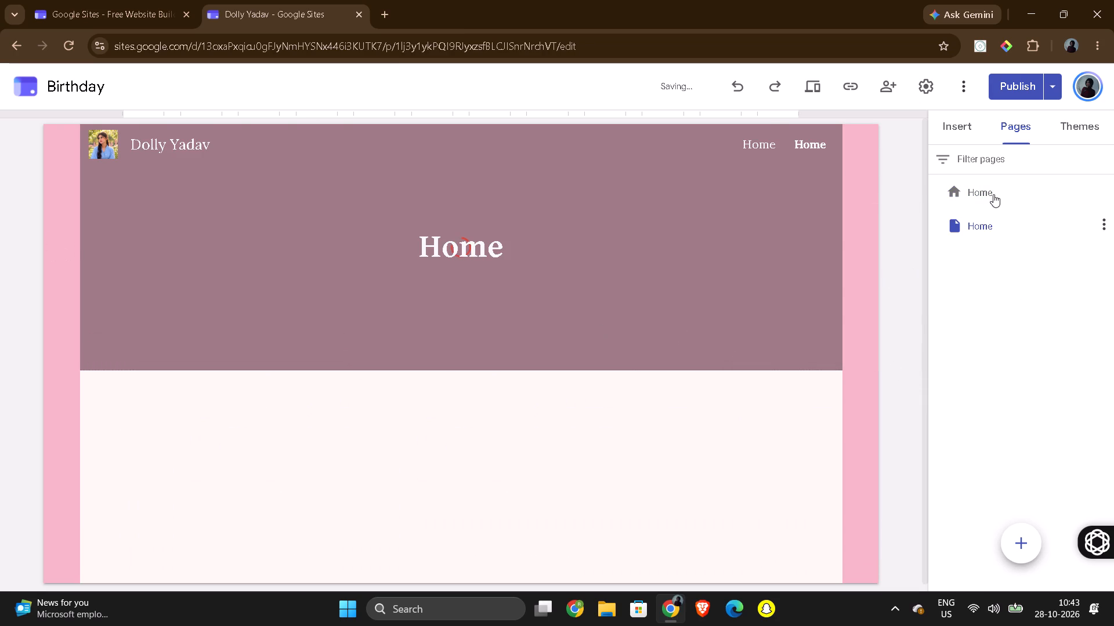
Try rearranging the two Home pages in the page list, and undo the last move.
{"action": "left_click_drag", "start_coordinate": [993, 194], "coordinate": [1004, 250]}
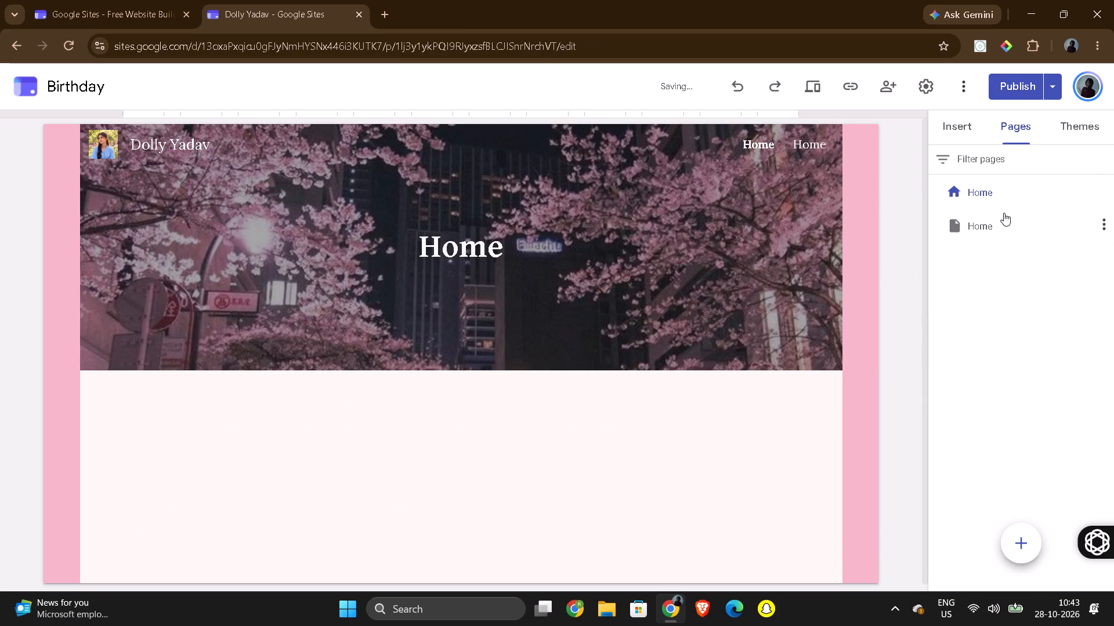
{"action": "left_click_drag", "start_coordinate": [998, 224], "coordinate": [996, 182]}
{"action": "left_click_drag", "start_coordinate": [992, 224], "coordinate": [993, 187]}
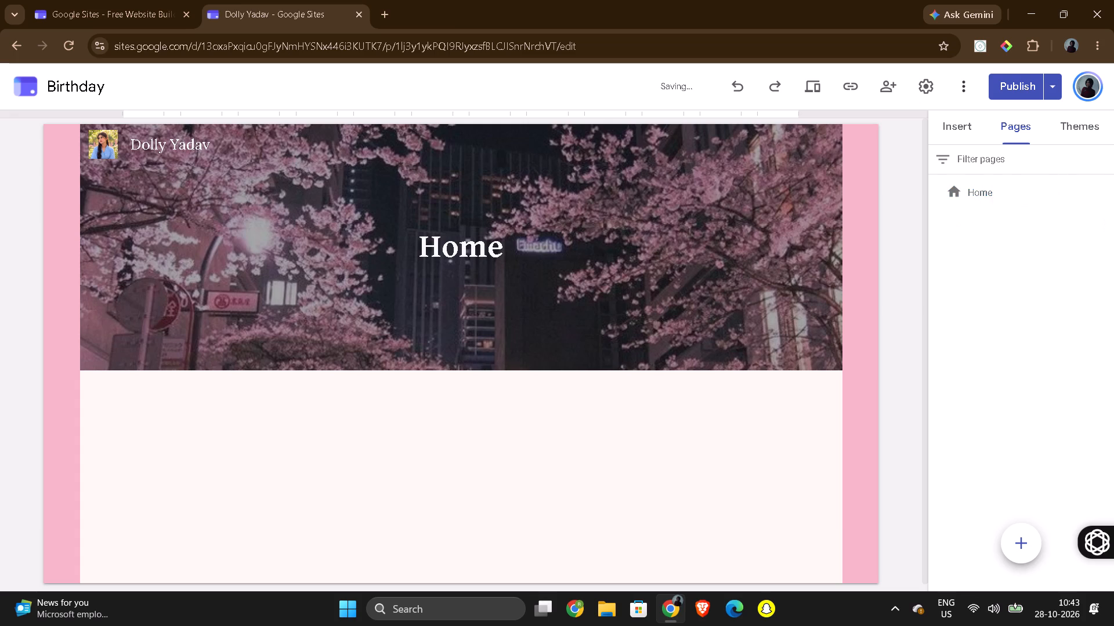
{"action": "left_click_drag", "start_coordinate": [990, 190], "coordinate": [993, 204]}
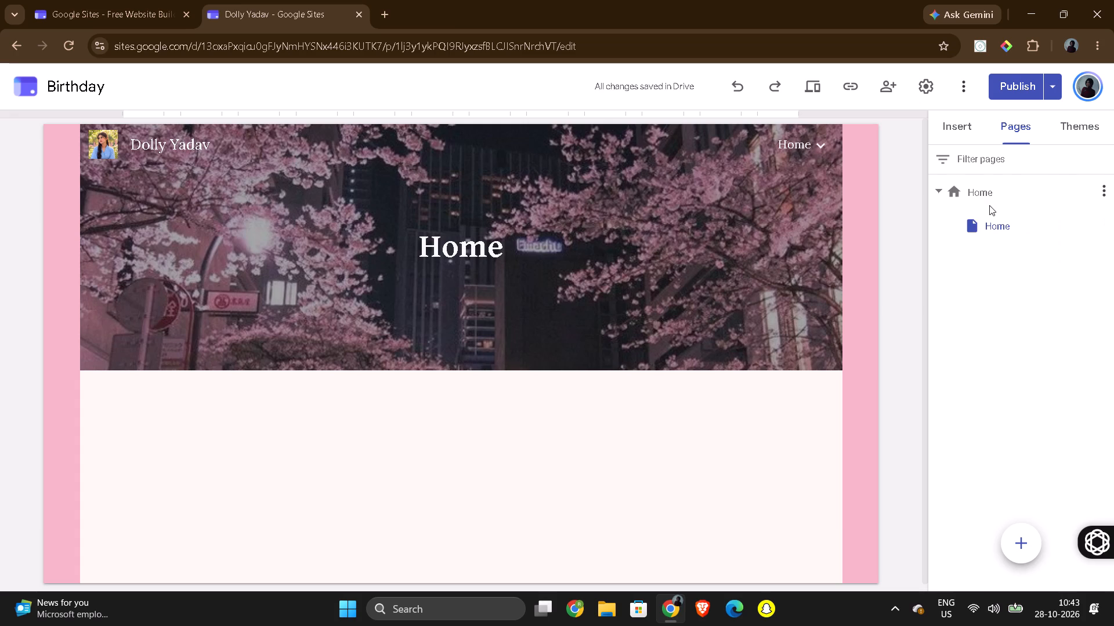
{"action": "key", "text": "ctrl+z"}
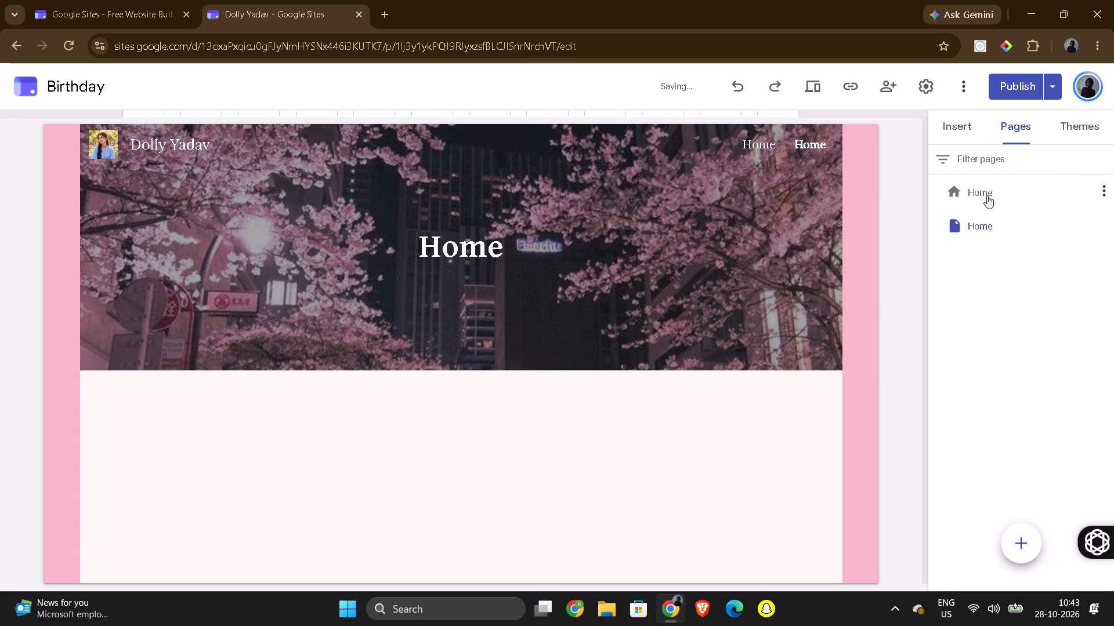
Nest the original Home page with the birthday content as a subpage under the new Home page.
{"action": "left_click_drag", "start_coordinate": [987, 195], "coordinate": [993, 225]}
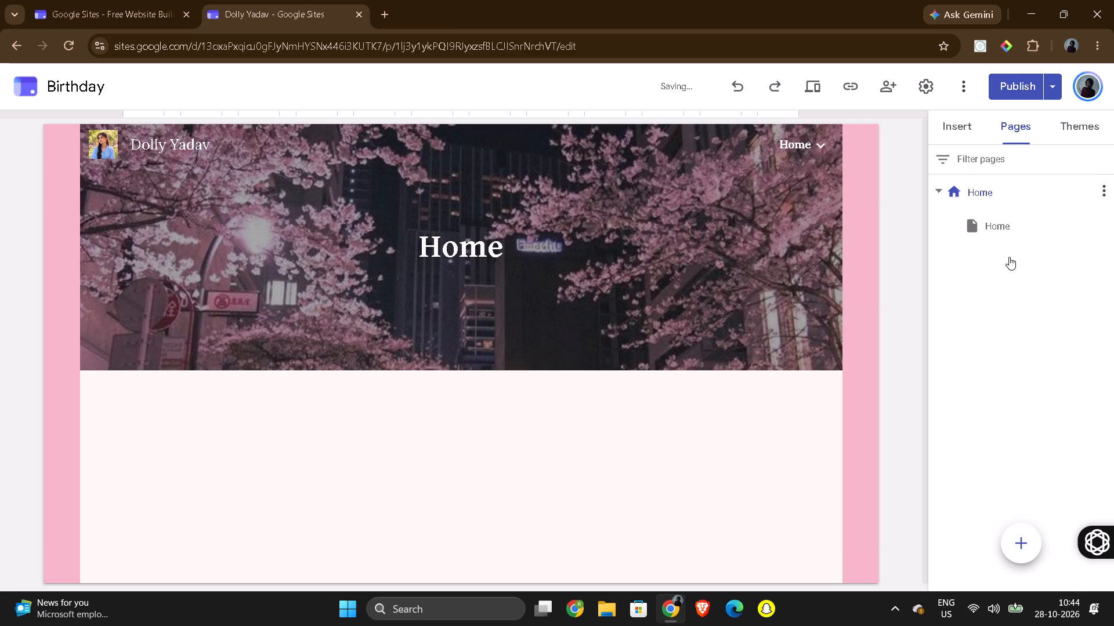
Check the new Home page, and look through the birthday subpage from its header to the Your Wish button.
{"action": "left_click", "coordinate": [979, 190]}
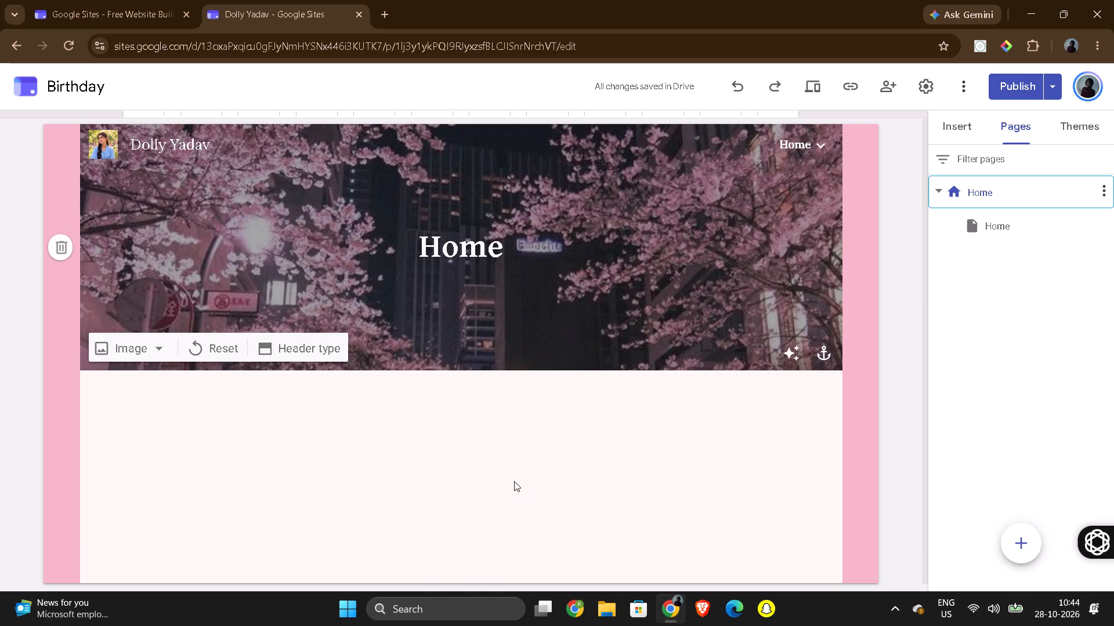
{"action": "left_click", "coordinate": [520, 490]}
{"action": "left_click", "coordinate": [1010, 227]}
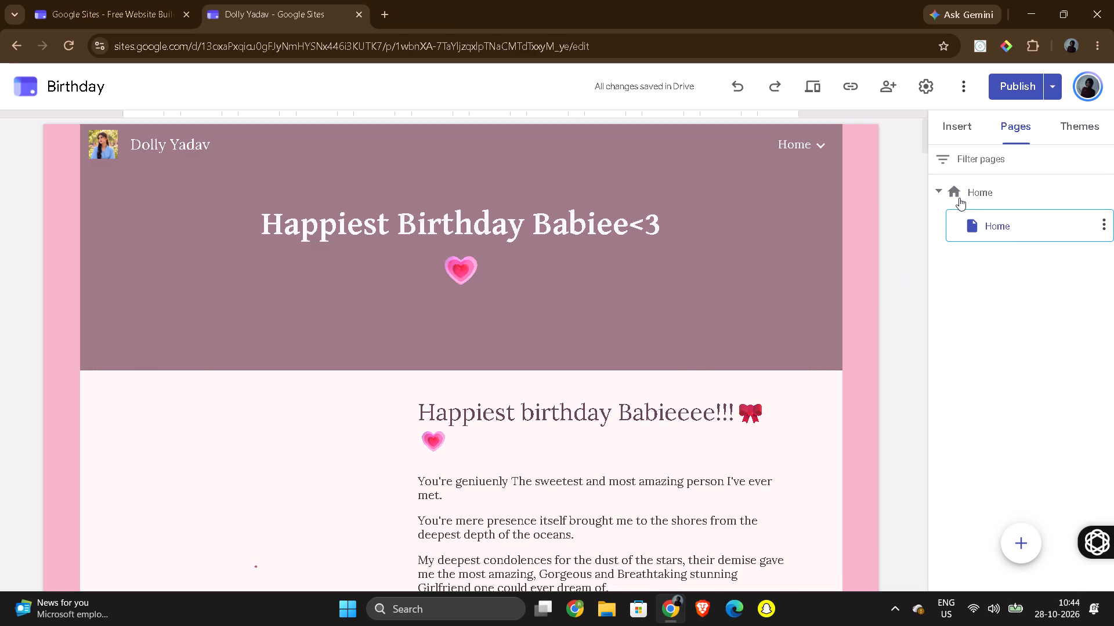
{"action": "scroll", "coordinate": [682, 307], "scroll_direction": "down", "scroll_amount": 6}
{"action": "scroll", "coordinate": [681, 307], "scroll_direction": "up", "scroll_amount": 5}
{"action": "scroll", "coordinate": [681, 307], "scroll_direction": "down", "scroll_amount": 6}
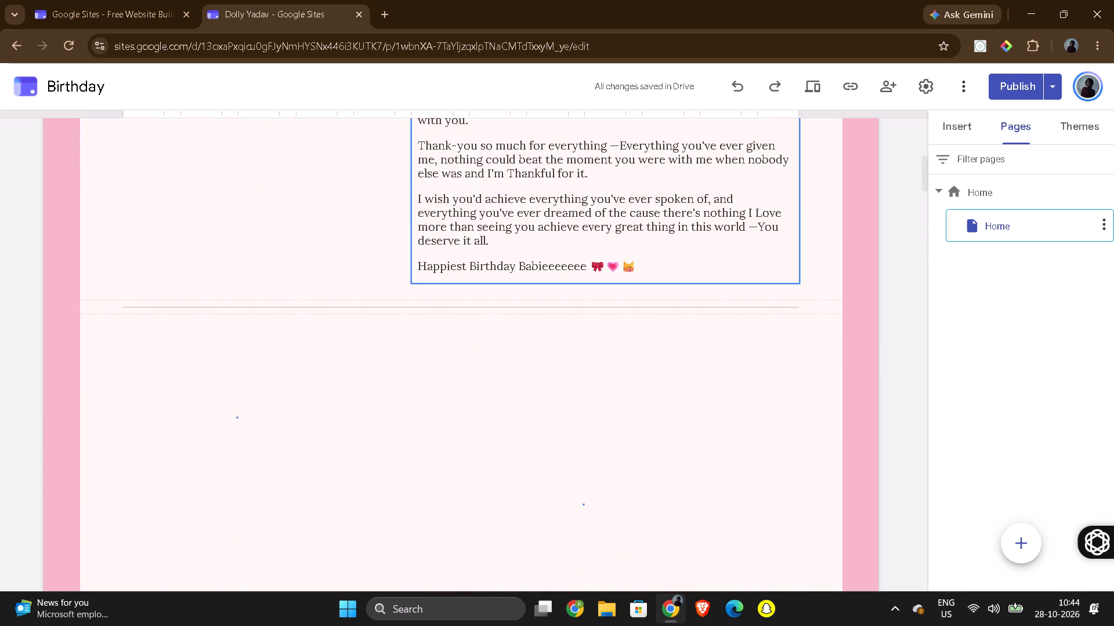
{"action": "scroll", "coordinate": [681, 307], "scroll_direction": "up", "scroll_amount": 9}
{"action": "left_click", "coordinate": [869, 273]}
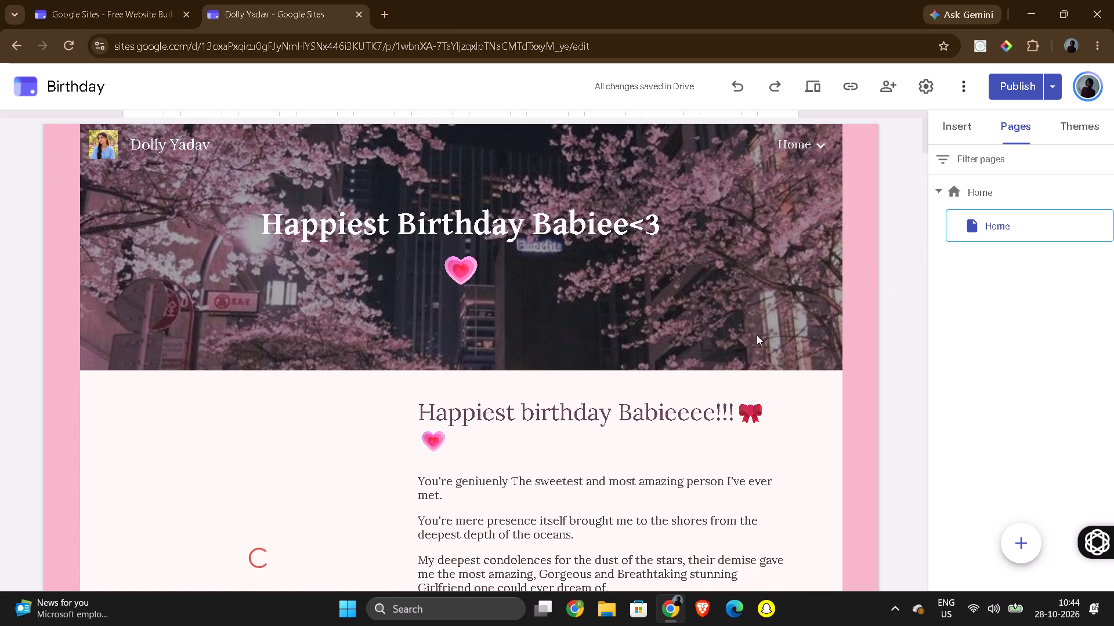
{"action": "scroll", "coordinate": [707, 367], "scroll_direction": "down", "scroll_amount": 15}
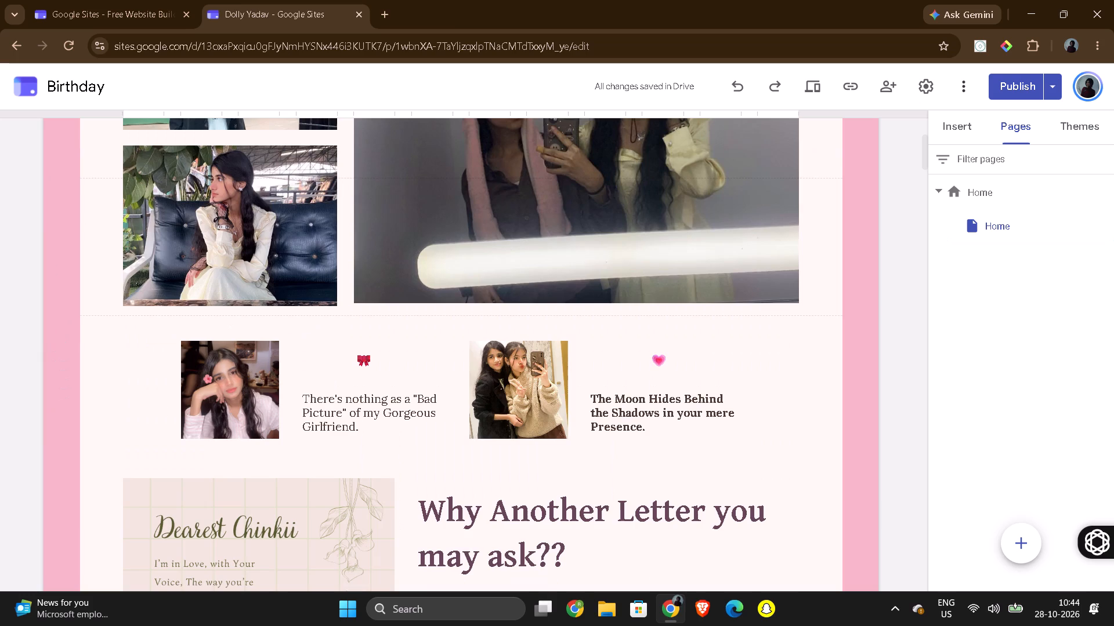
{"action": "scroll", "coordinate": [668, 378], "scroll_direction": "down", "scroll_amount": 4}
{"action": "scroll", "coordinate": [908, 256], "scroll_direction": "down", "scroll_amount": 20}
{"action": "scroll", "coordinate": [908, 256], "scroll_direction": "down", "scroll_amount": 6}
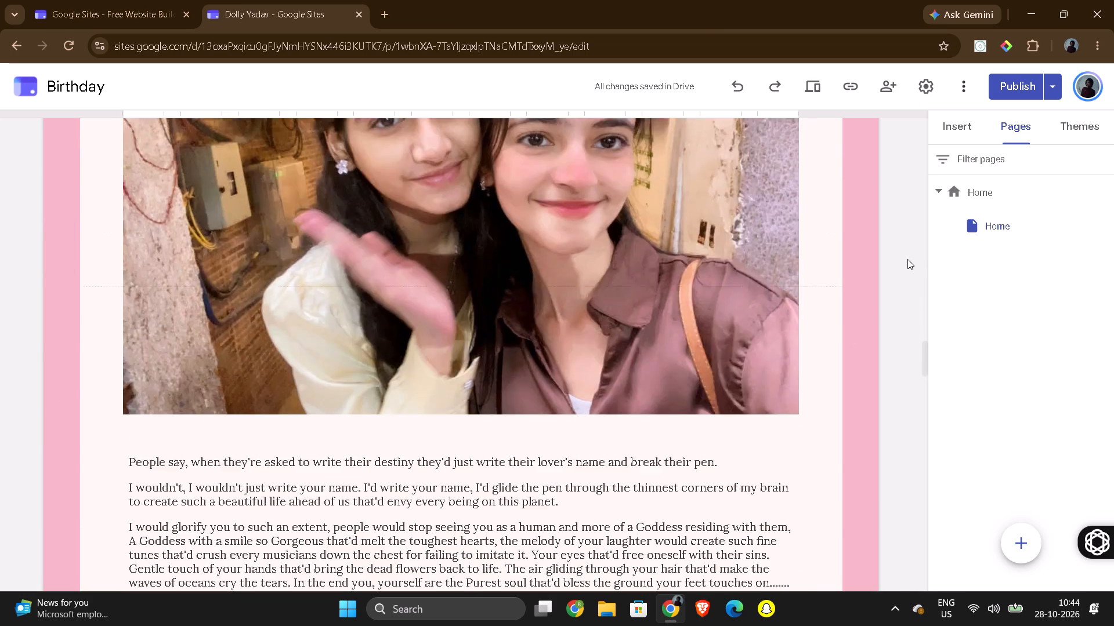
{"action": "scroll", "coordinate": [907, 259], "scroll_direction": "down", "scroll_amount": 20}
{"action": "scroll", "coordinate": [907, 259], "scroll_direction": "down", "scroll_amount": 20}
{"action": "scroll", "coordinate": [907, 259], "scroll_direction": "down", "scroll_amount": 2}
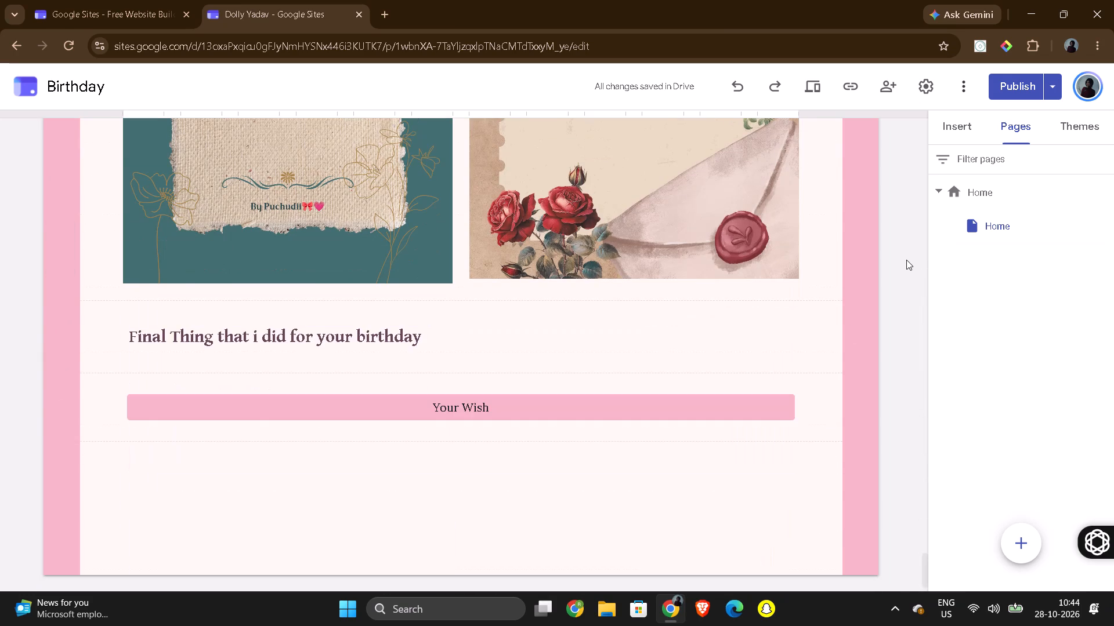
{"action": "scroll", "coordinate": [906, 260], "scroll_direction": "up", "scroll_amount": 20}
{"action": "scroll", "coordinate": [906, 260], "scroll_direction": "up", "scroll_amount": 18}
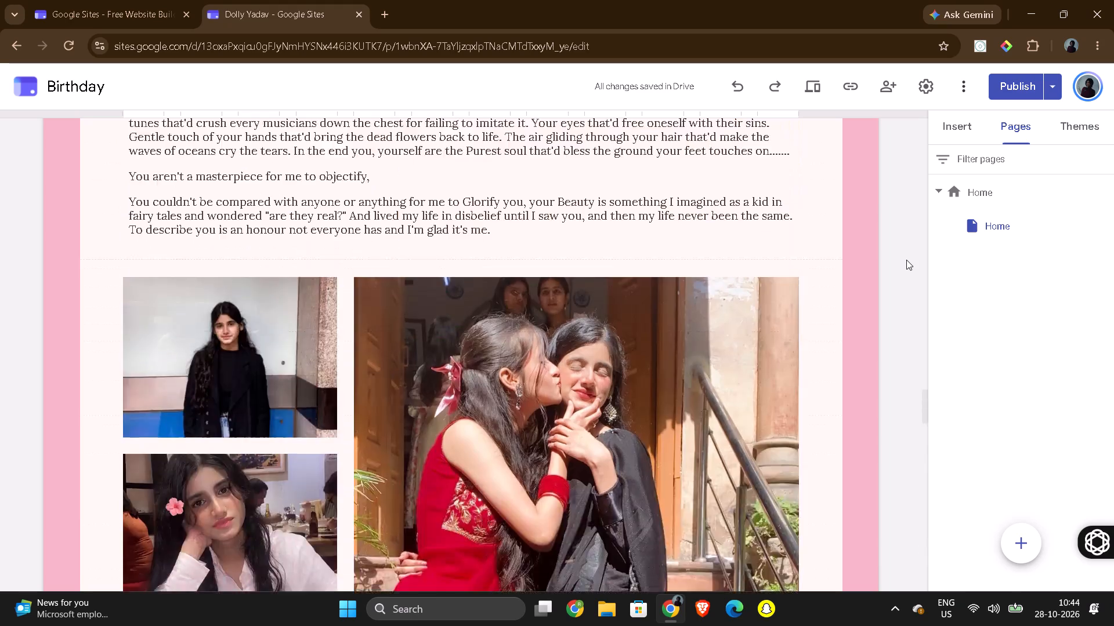
{"action": "scroll", "coordinate": [906, 260], "scroll_direction": "up", "scroll_amount": 20}
{"action": "scroll", "coordinate": [906, 260], "scroll_direction": "up", "scroll_amount": 20}
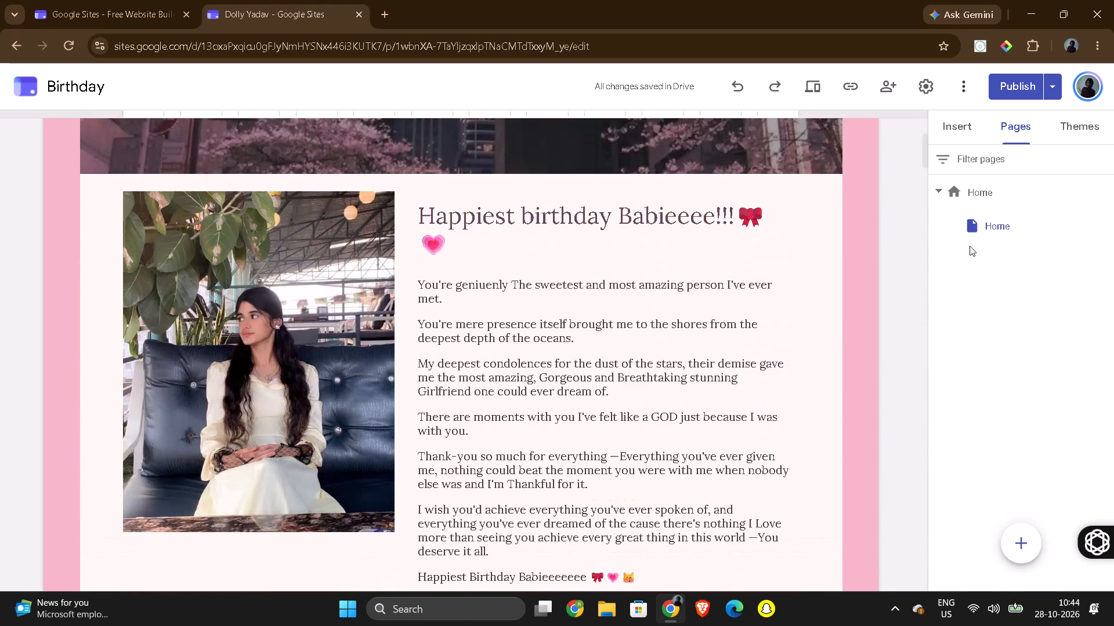
Look at the birthday subpage's page options and compare it with the new Home page, ending on the new page.
{"action": "left_click", "coordinate": [1101, 221]}
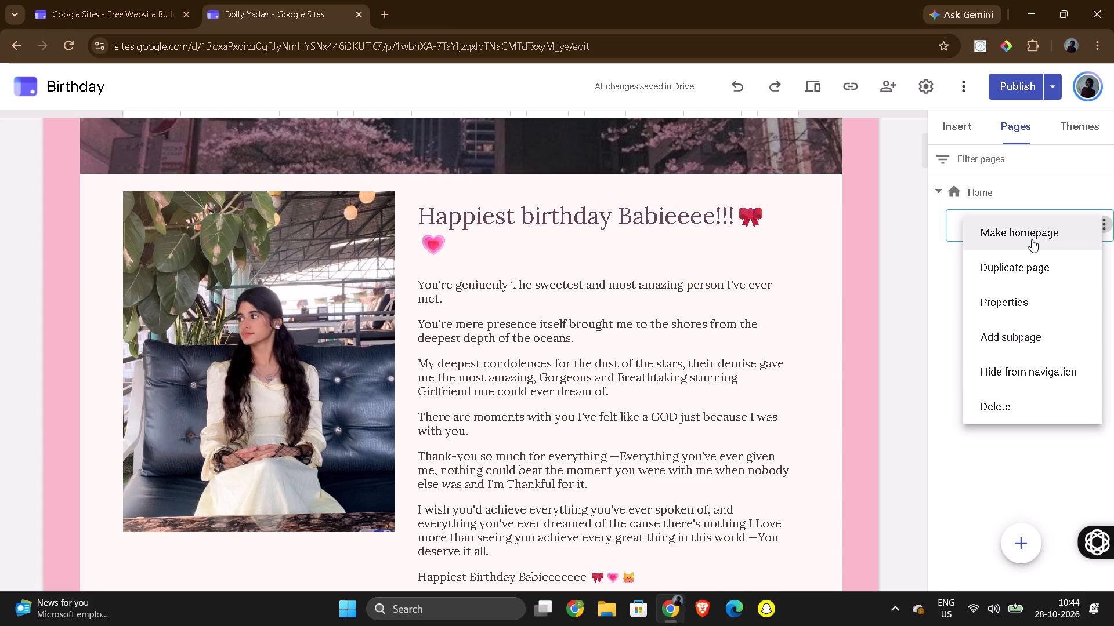
{"action": "left_click", "coordinate": [1025, 449]}
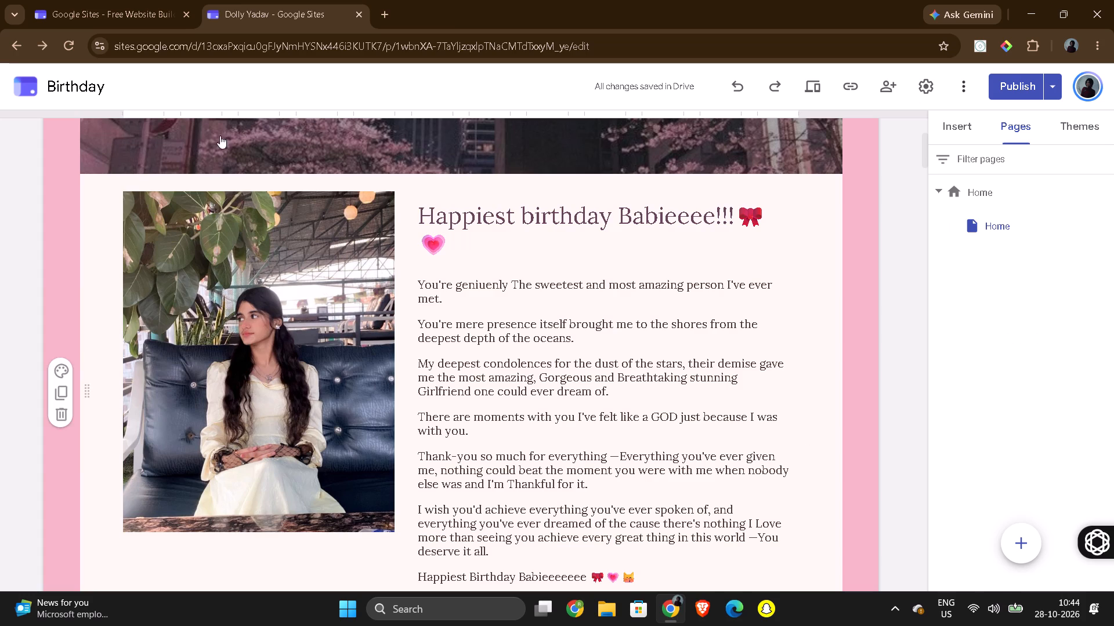
{"action": "left_click", "coordinate": [989, 188]}
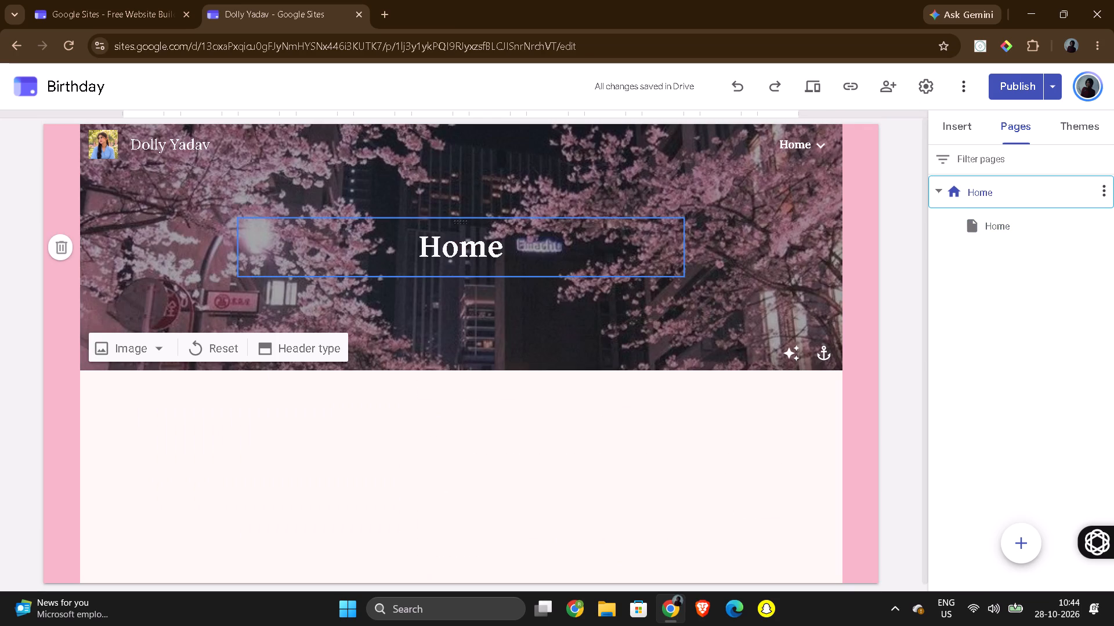
{"action": "left_click", "coordinate": [1007, 226]}
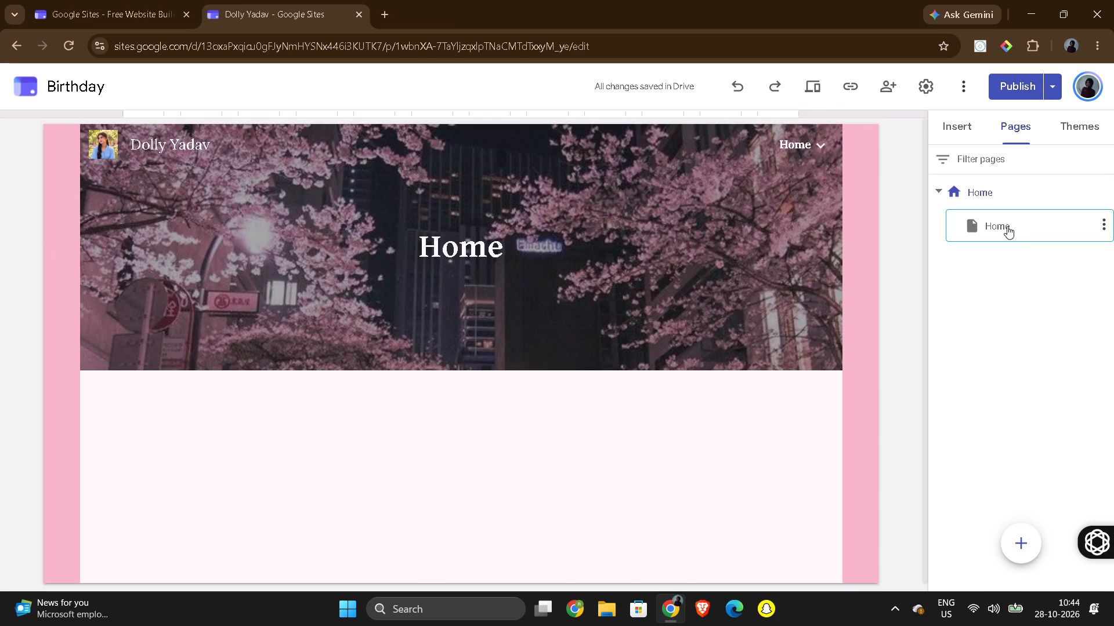
{"action": "left_click", "coordinate": [1006, 185]}
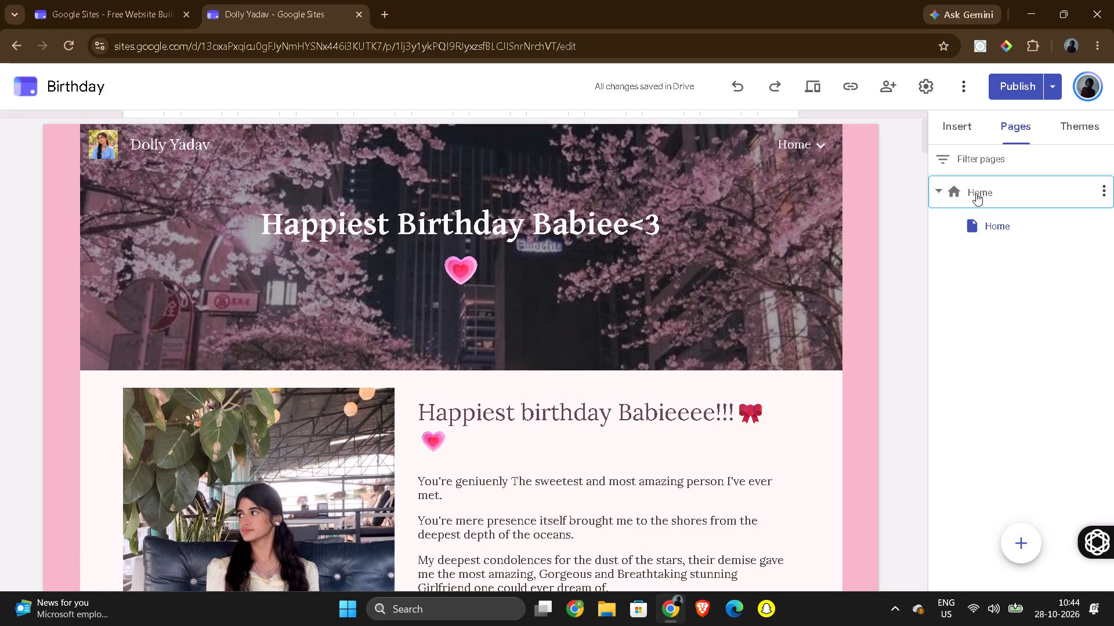
Open the new Home page and change its header title to "Your Birthday".
{"action": "left_click", "coordinate": [473, 259]}
{"action": "left_click", "coordinate": [509, 250]}
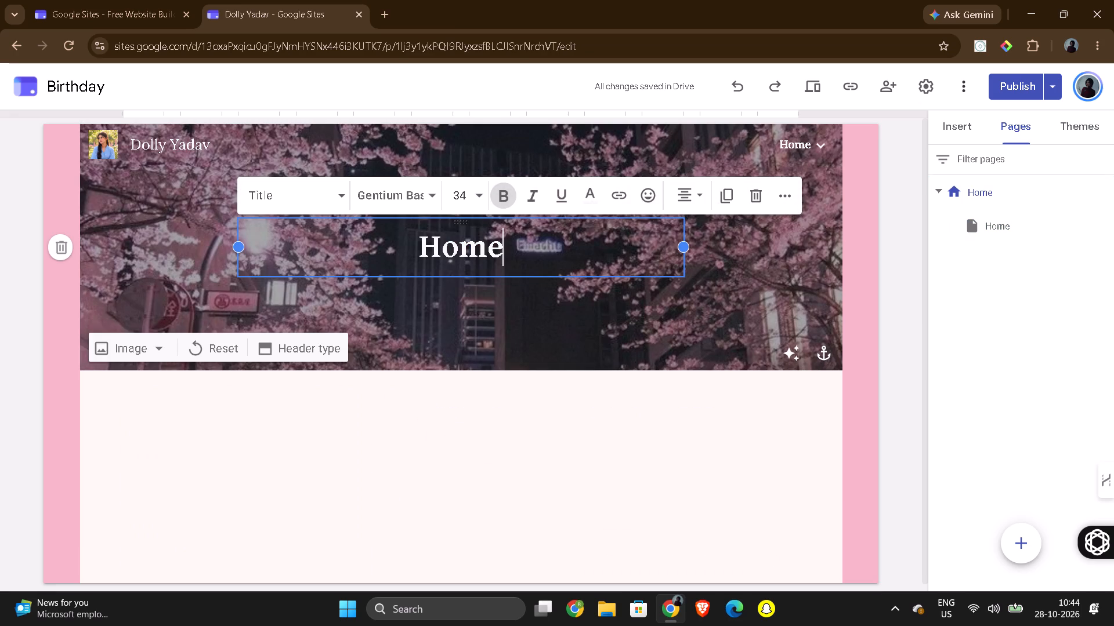
{"action": "key", "text": "BackSpace"}
{"action": "key", "text": "BackSpace"}
{"action": "key", "text": "BackSpace"}
{"action": "key", "text": "BackSpace"}
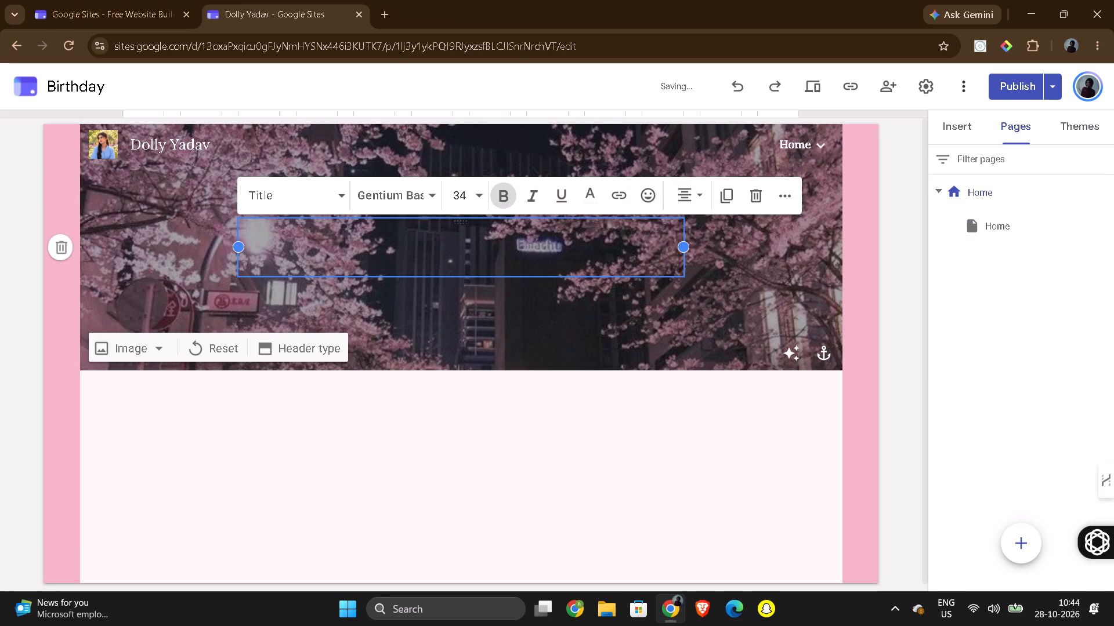
{"action": "type", "text": "Your Birthday"}
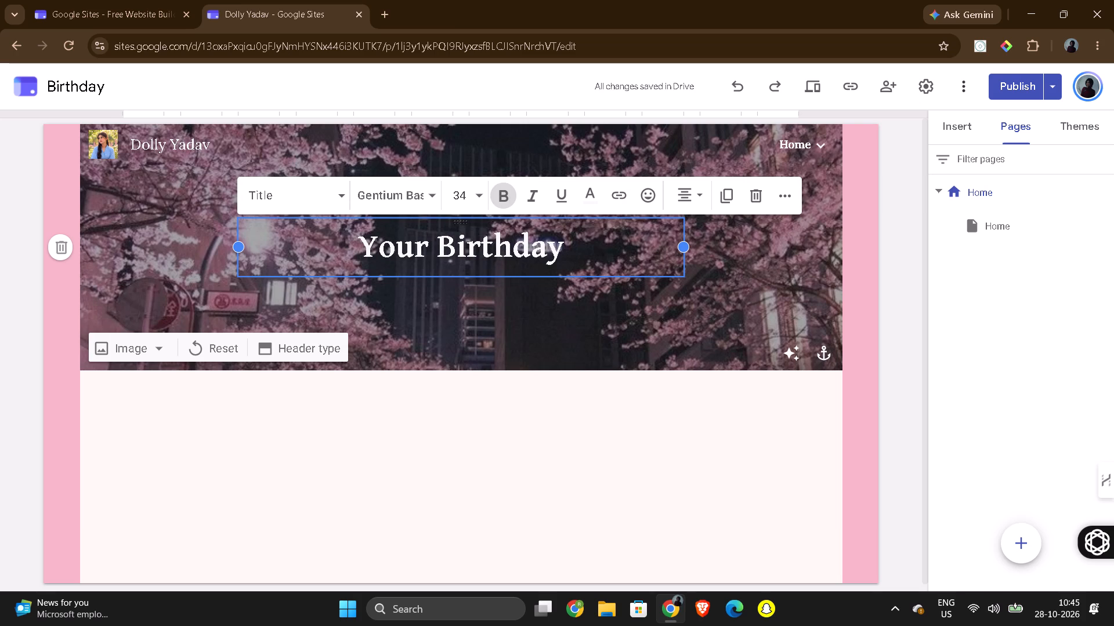
{"action": "left_click", "coordinate": [538, 318]}
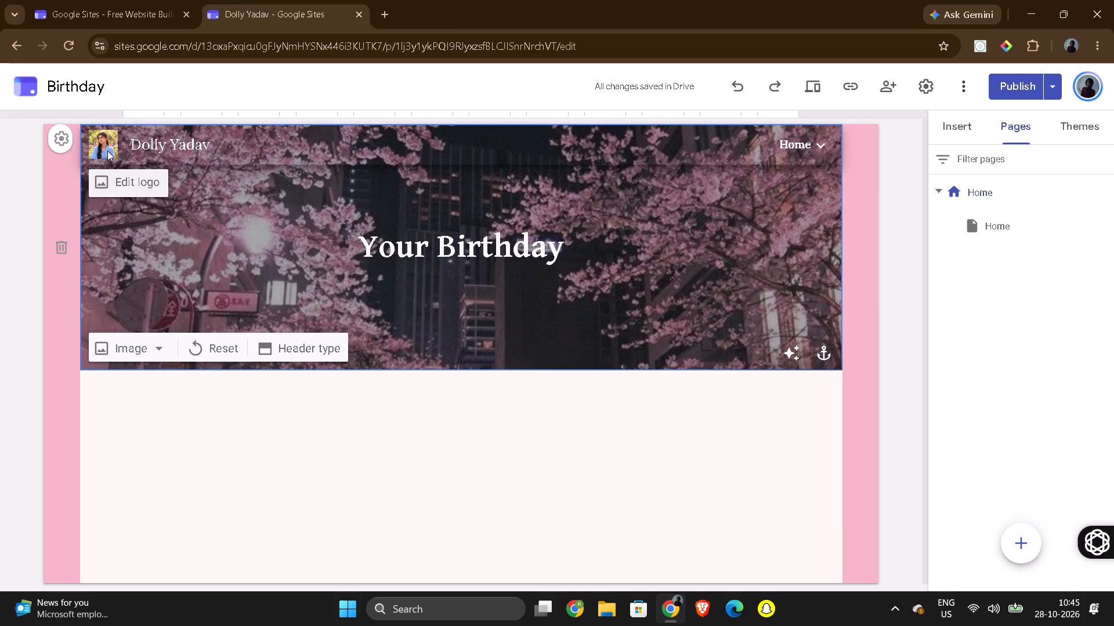
Rename the subpage nested under Home as "Birthday-2026" in its page properties.
{"action": "left_click", "coordinate": [808, 145]}
{"action": "left_click", "coordinate": [808, 145]}
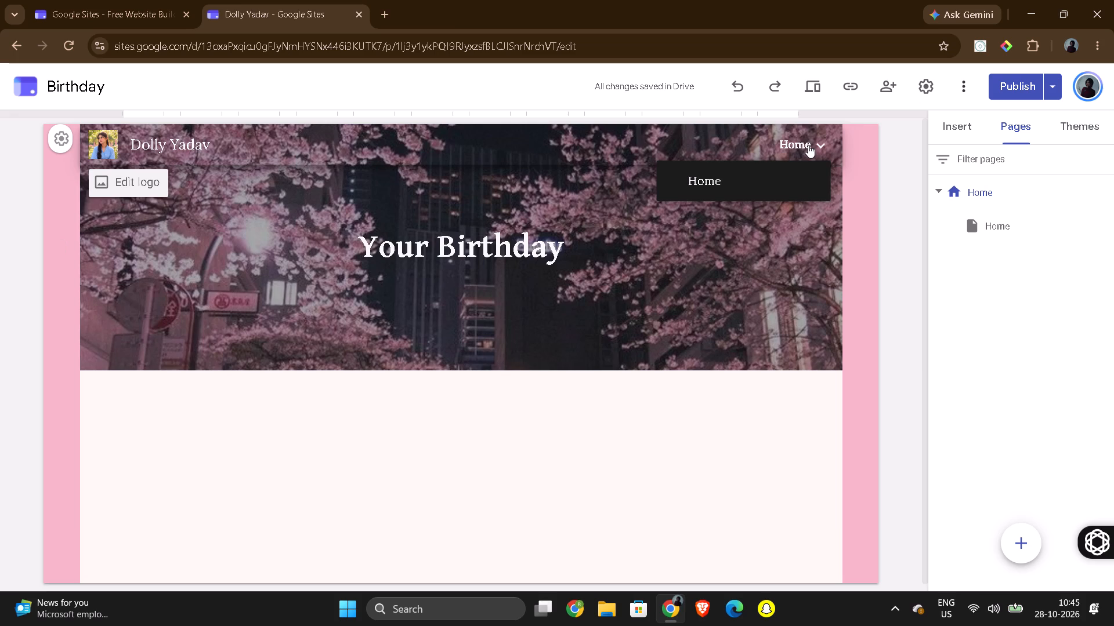
{"action": "left_click", "coordinate": [893, 205]}
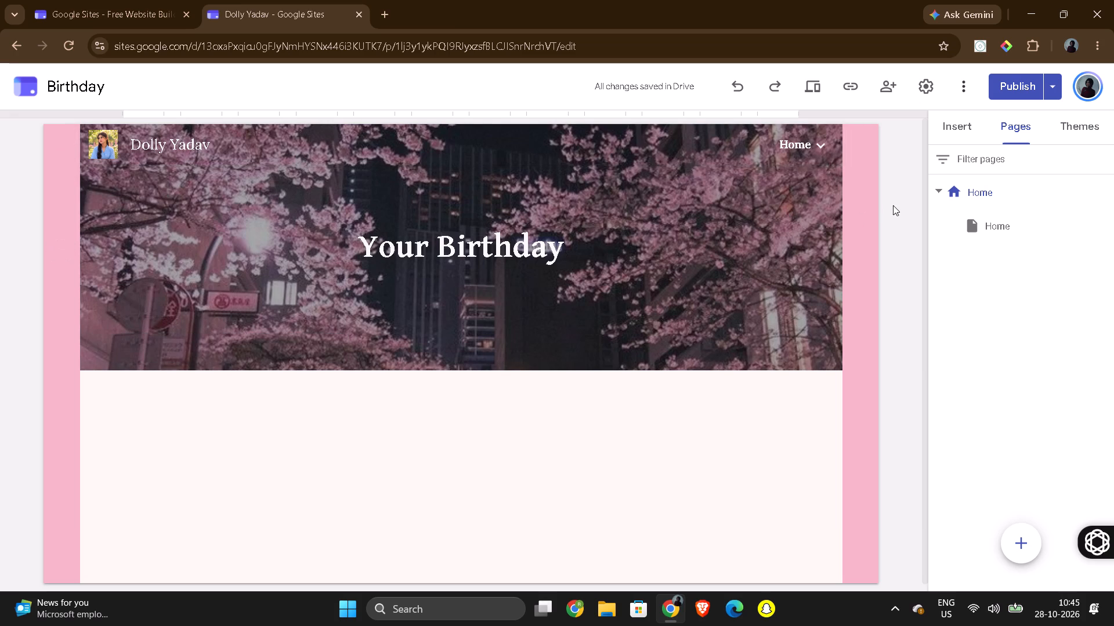
{"action": "left_click", "coordinate": [1099, 230]}
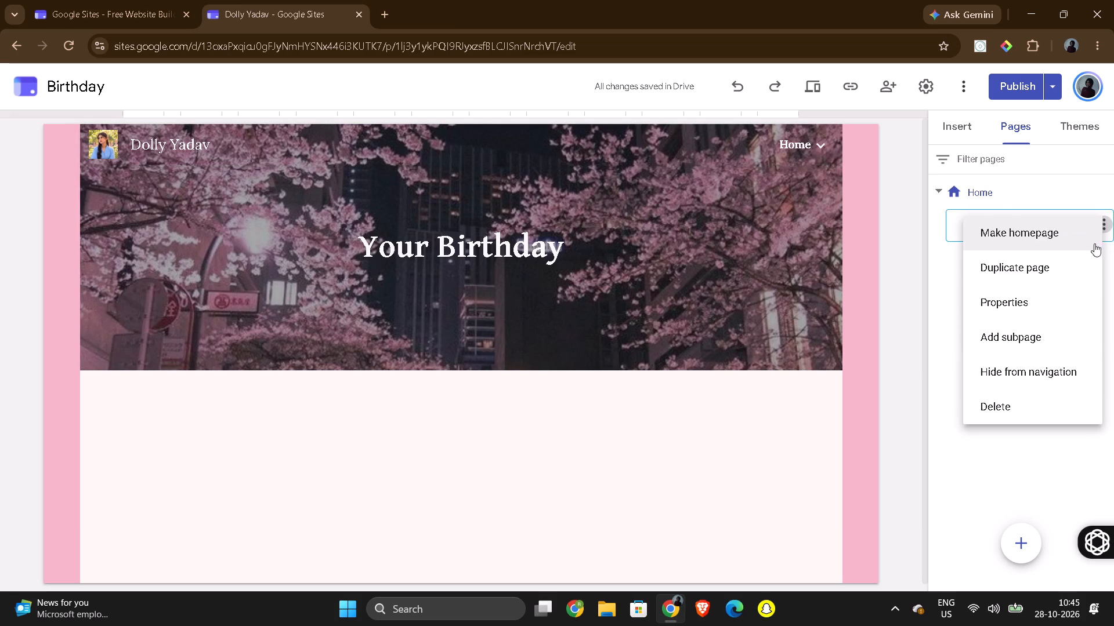
{"action": "left_click", "coordinate": [1023, 301]}
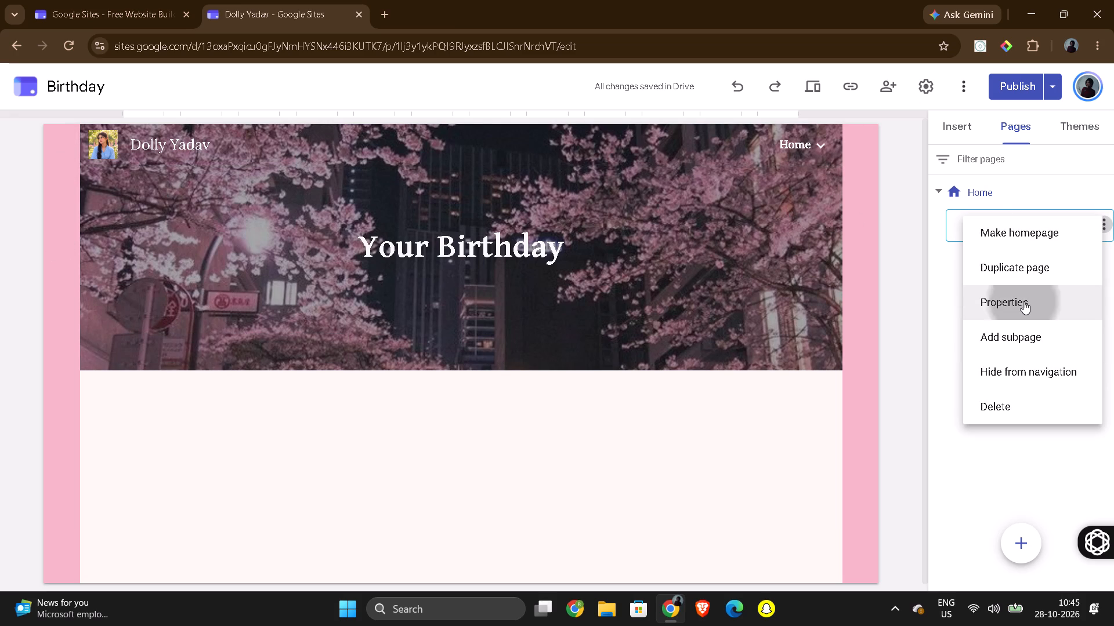
{"action": "left_click_drag", "start_coordinate": [842, 282], "coordinate": [702, 286]}
{"action": "type", "text": "Birthday"}
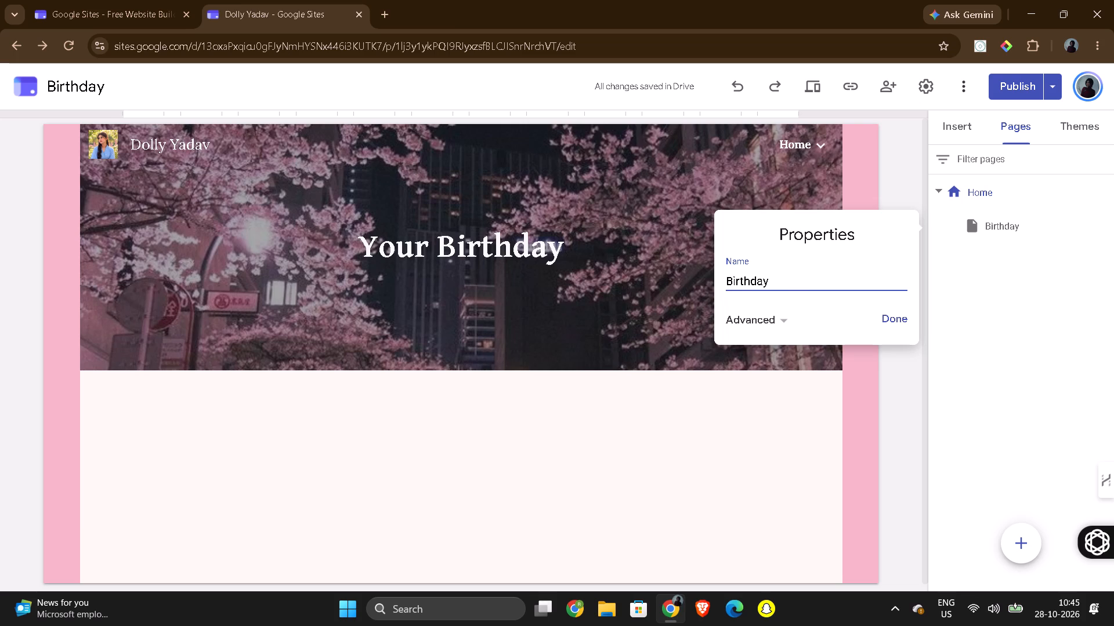
{"action": "type", "text": "-202"}
{"action": "key", "text": "6"}
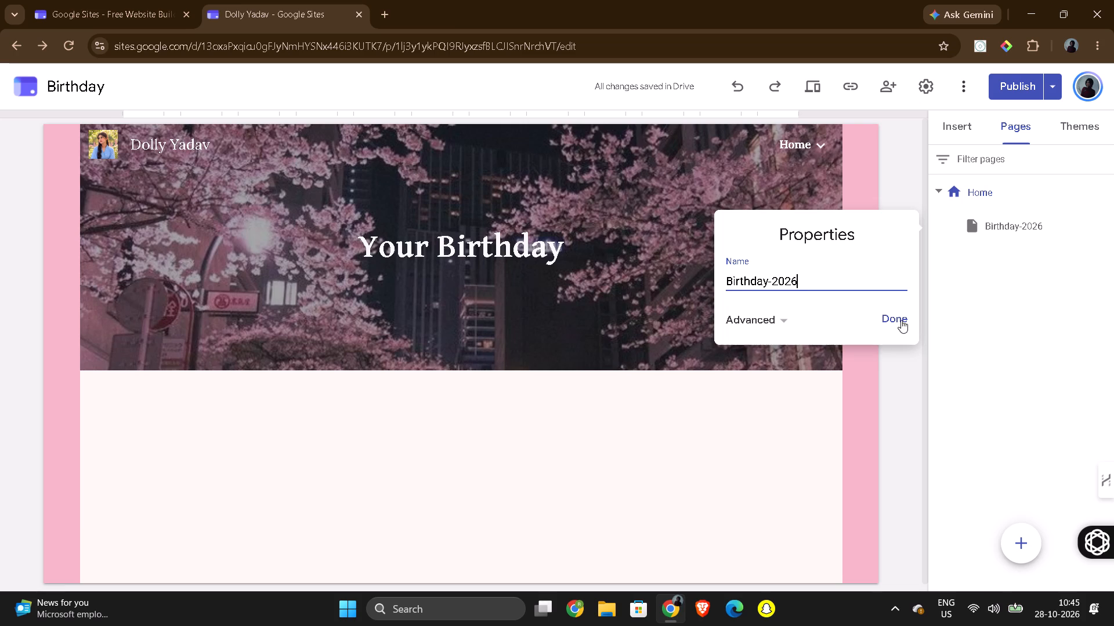
{"action": "left_click", "coordinate": [901, 320]}
Check the site's navigation menu by switching between the Home page and the Birthday-2026 subpage.
{"action": "scroll", "coordinate": [801, 257], "scroll_direction": "down", "scroll_amount": 6}
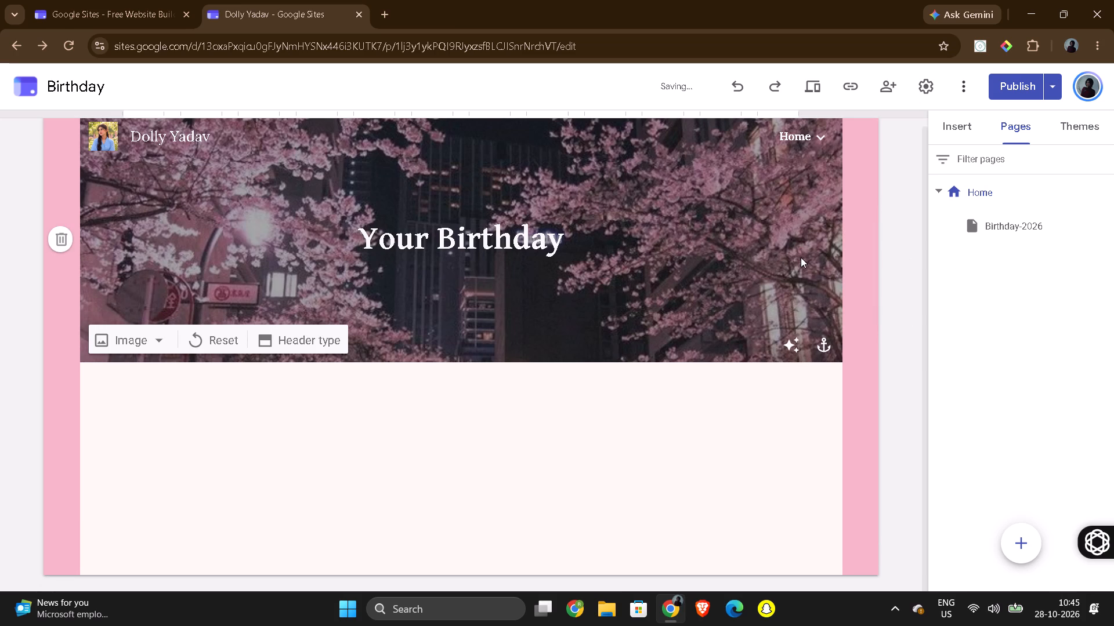
{"action": "scroll", "coordinate": [631, 355], "scroll_direction": "up", "scroll_amount": 4}
{"action": "scroll", "coordinate": [632, 355], "scroll_direction": "down", "scroll_amount": 3}
{"action": "left_click", "coordinate": [790, 132]}
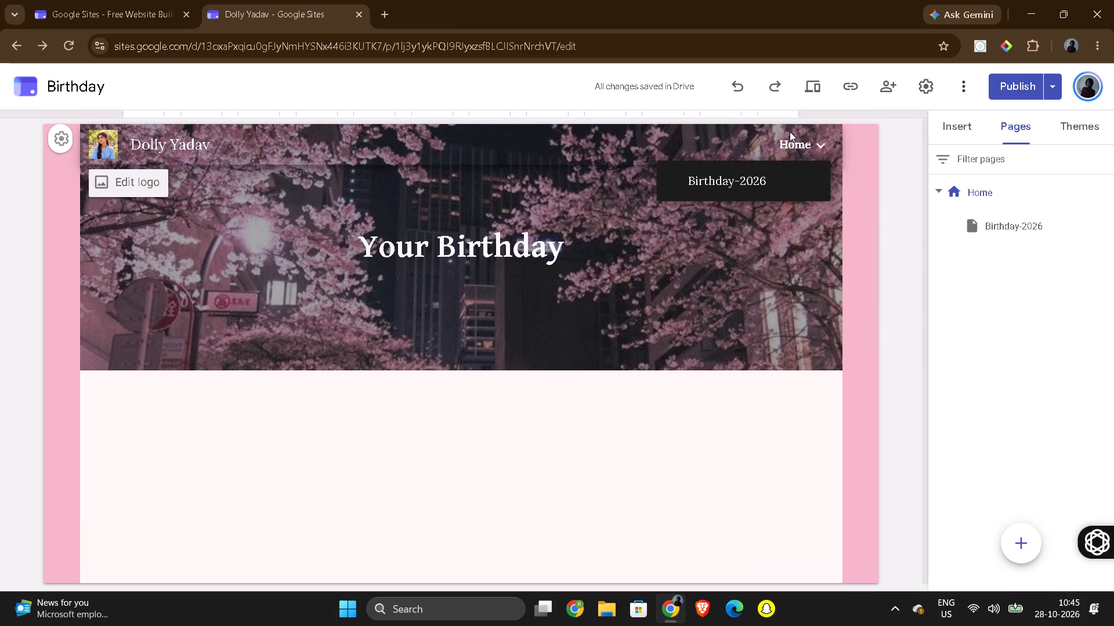
{"action": "left_click", "coordinate": [866, 195]}
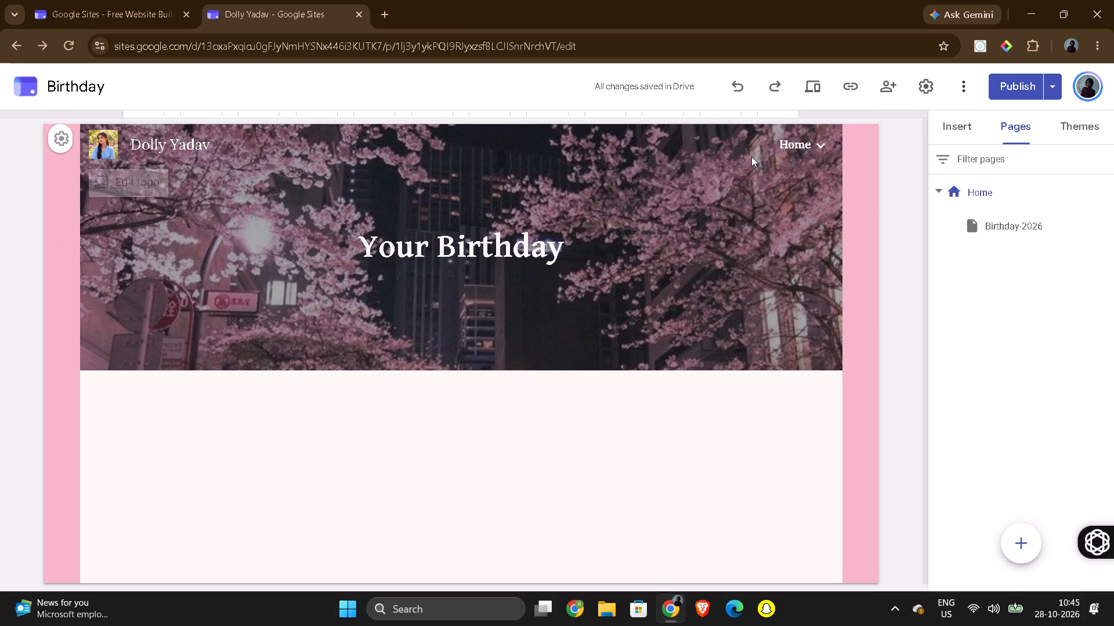
{"action": "left_click", "coordinate": [768, 145]}
{"action": "left_click", "coordinate": [777, 185]}
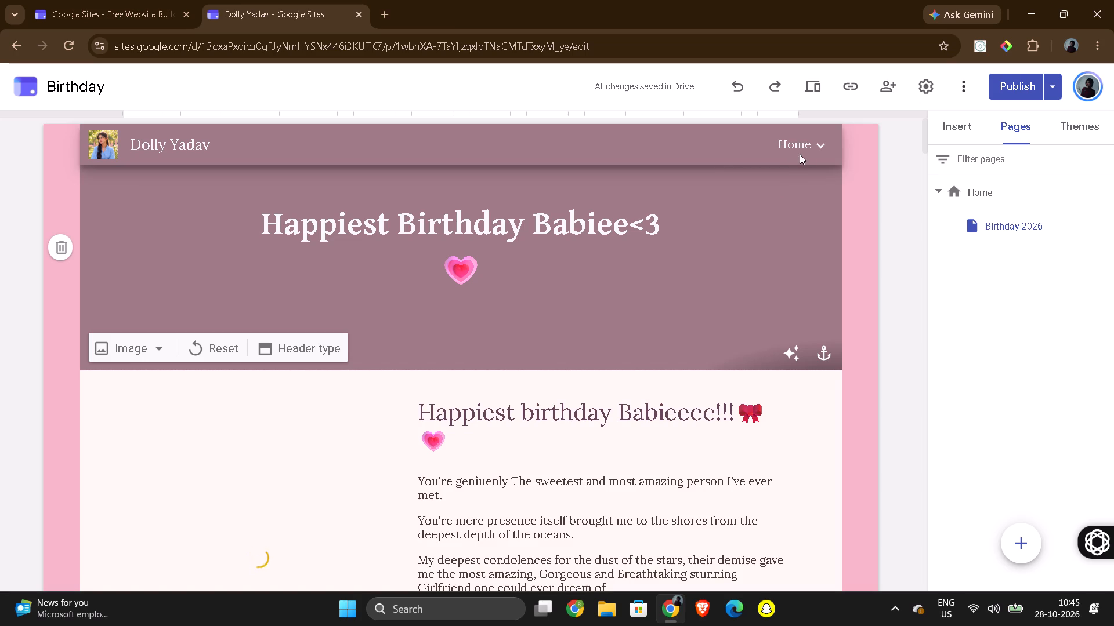
{"action": "left_click", "coordinate": [797, 137]}
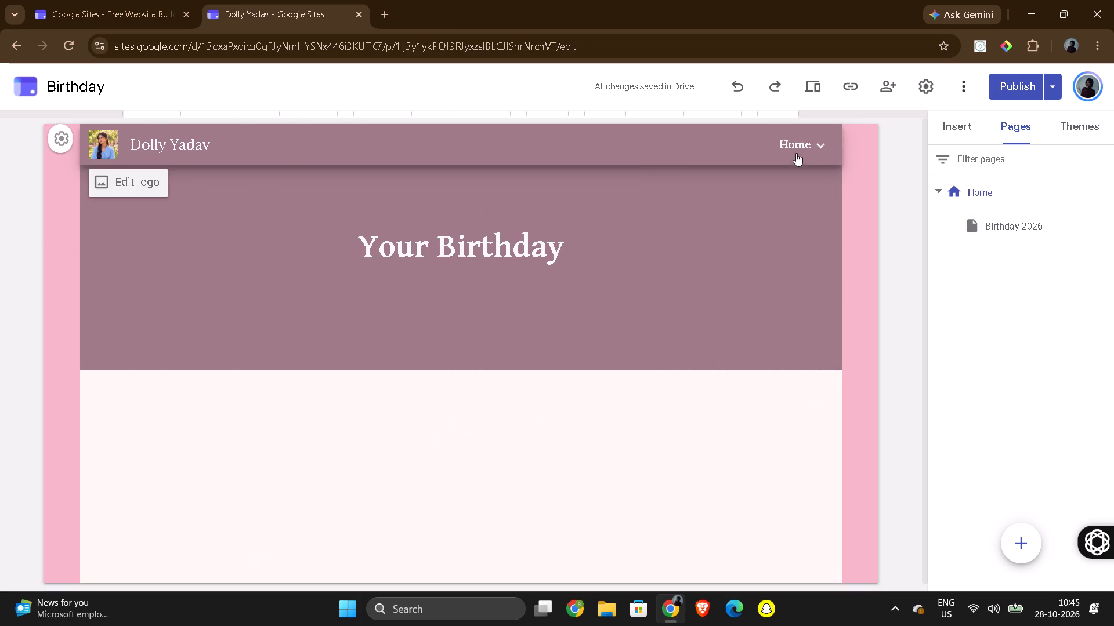
{"action": "left_click", "coordinate": [776, 185]}
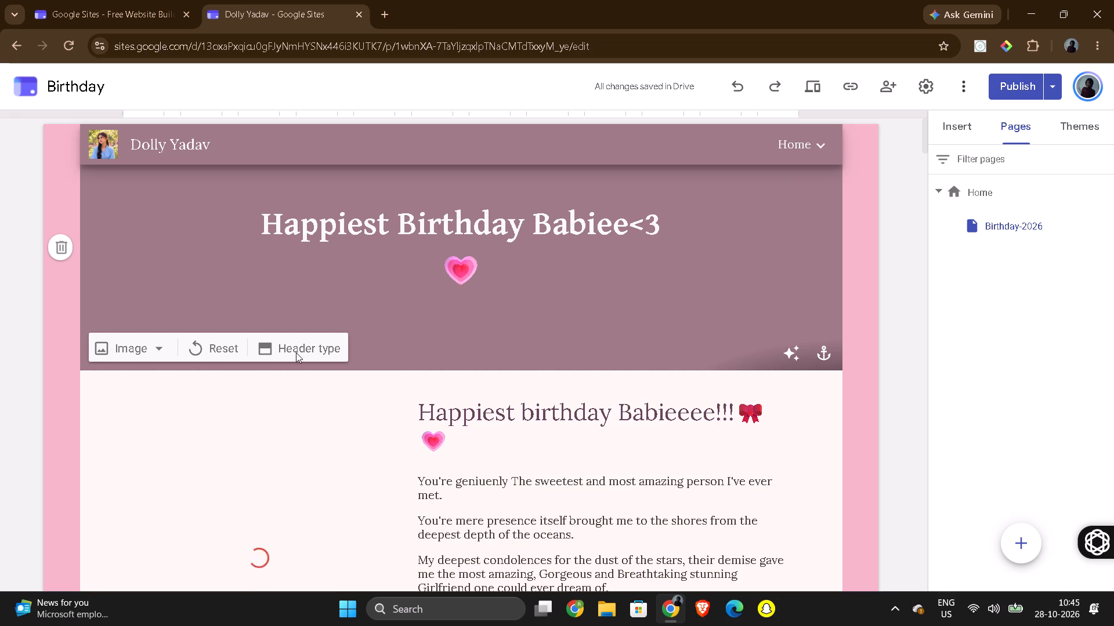
Search Google for "pintrest" in a new browser tab and open the Pinterest site.
{"action": "left_click", "coordinate": [379, 14]}
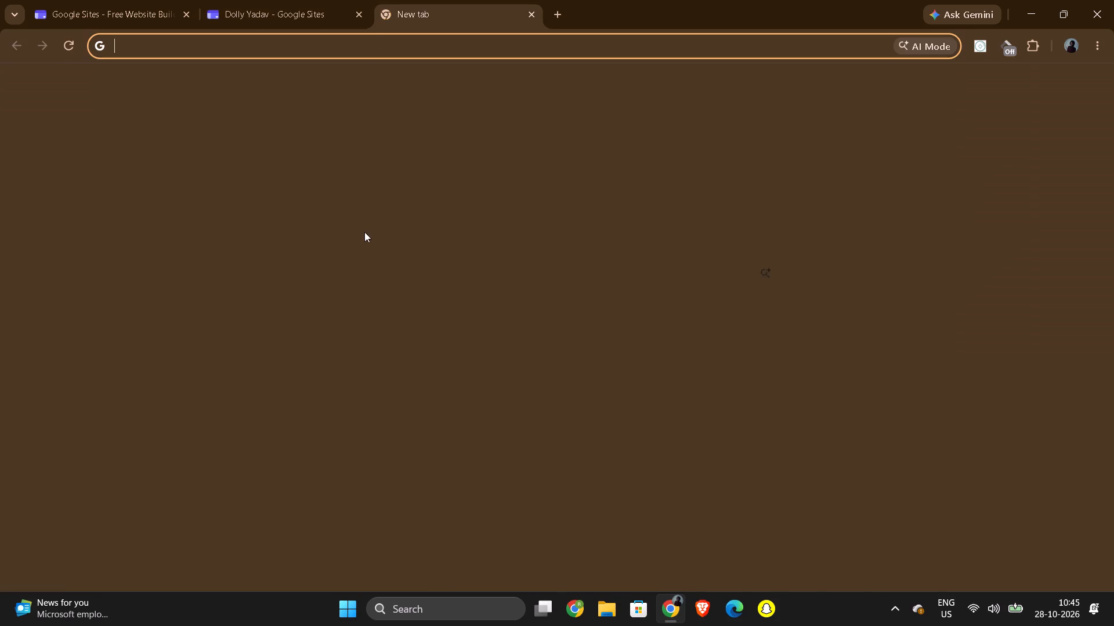
{"action": "left_click", "coordinate": [389, 256]}
{"action": "type", "text": "pintrest"}
{"action": "key", "text": "Return"}
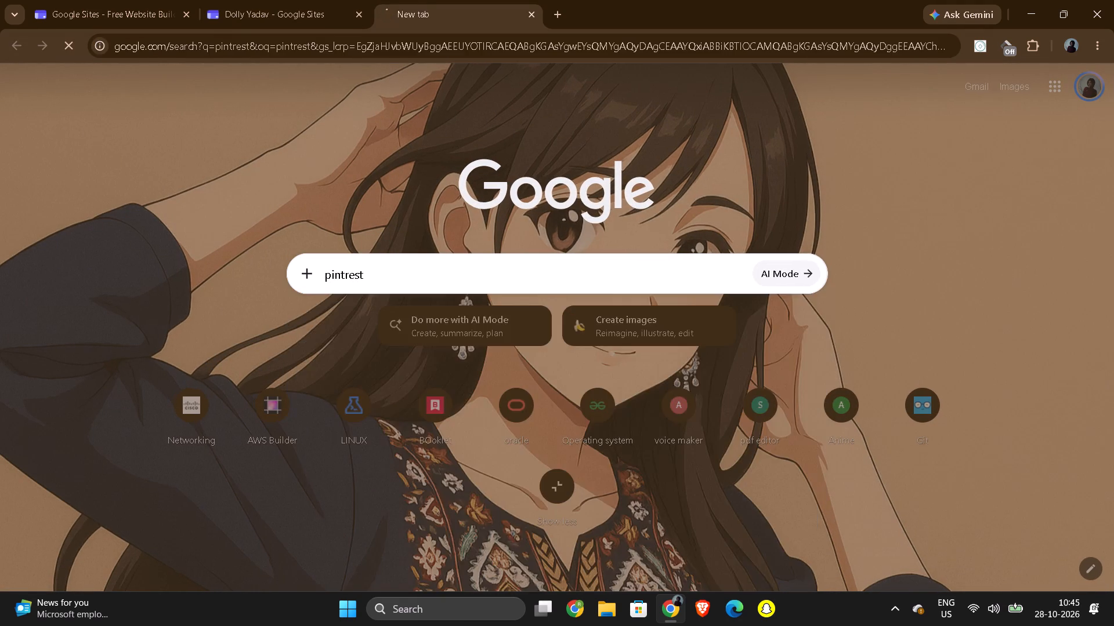
{"action": "left_click", "coordinate": [197, 278]}
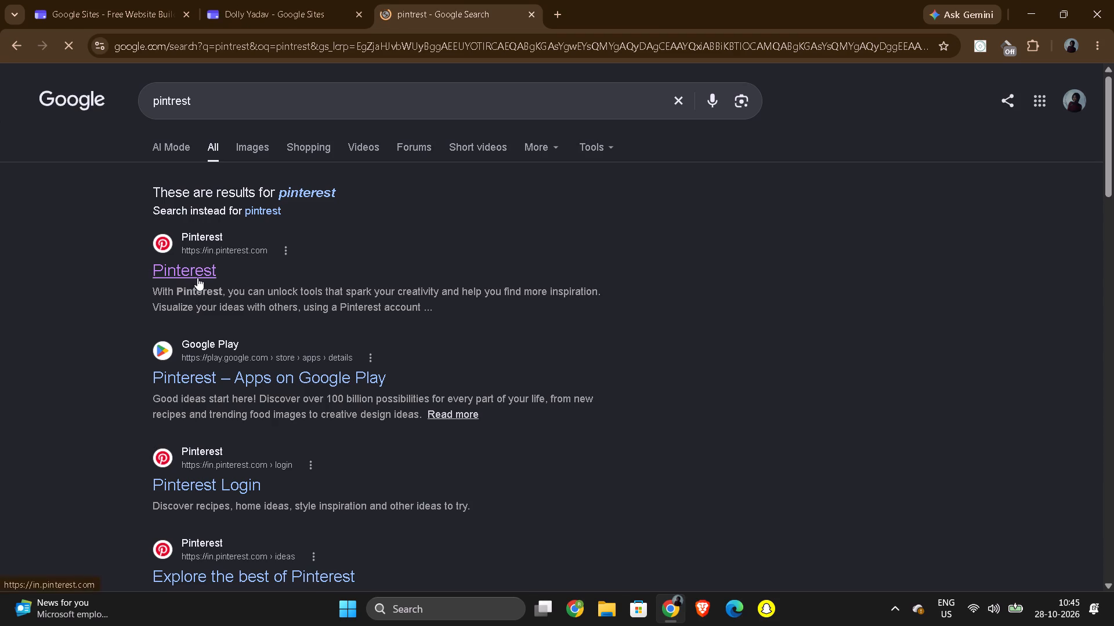
Return to the site editor and check the subpage's navigation link, ending on the Home page.
{"action": "left_click", "coordinate": [256, 12]}
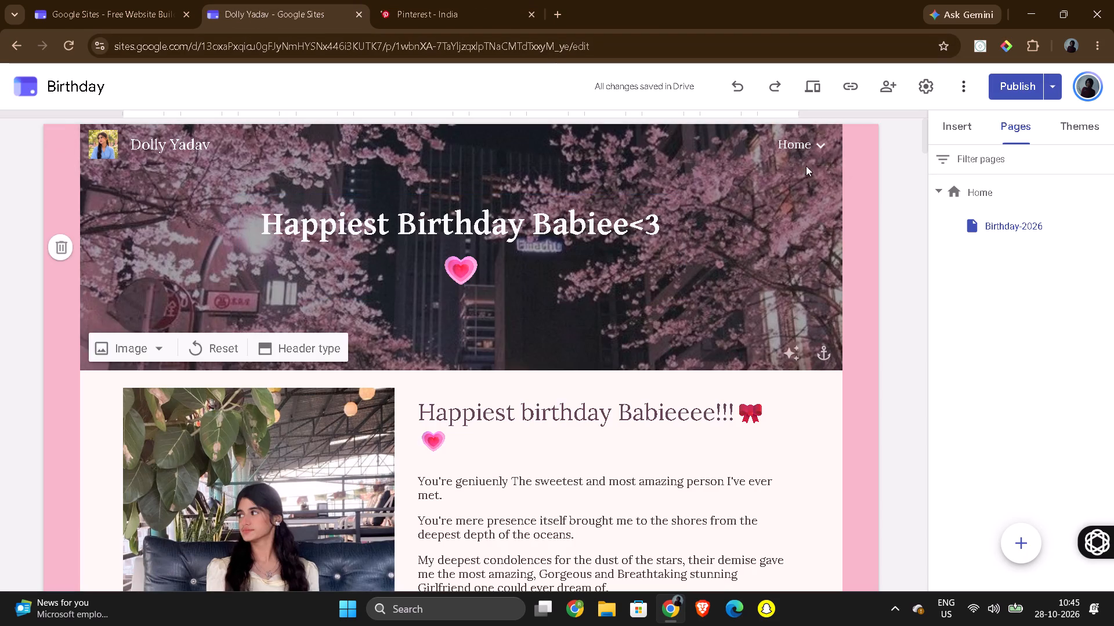
{"action": "left_click", "coordinate": [761, 176]}
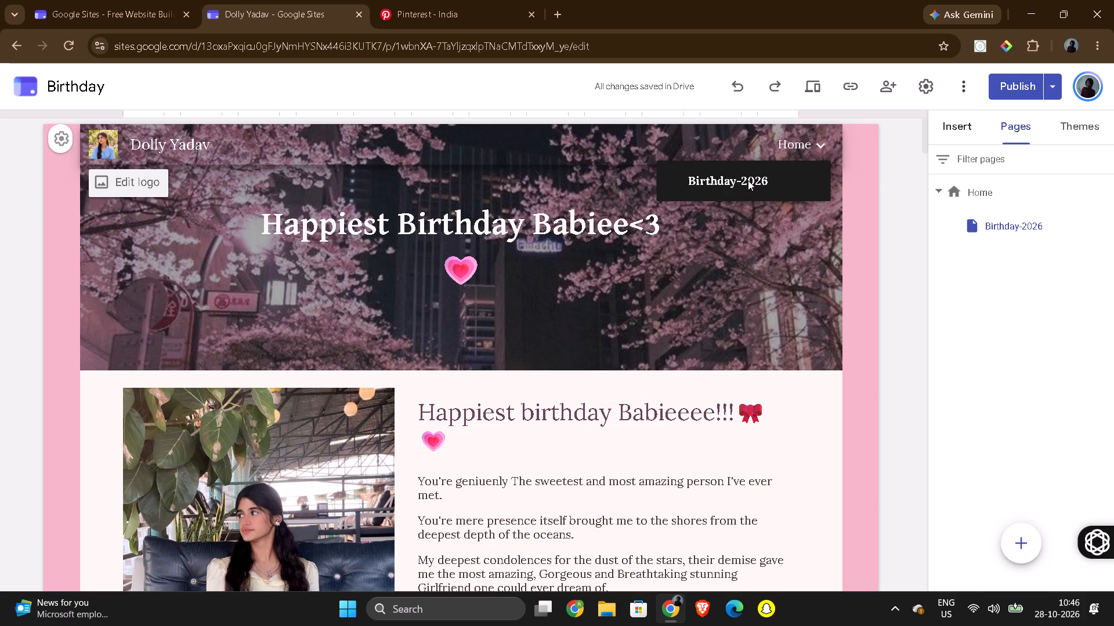
{"action": "left_click", "coordinate": [799, 144]}
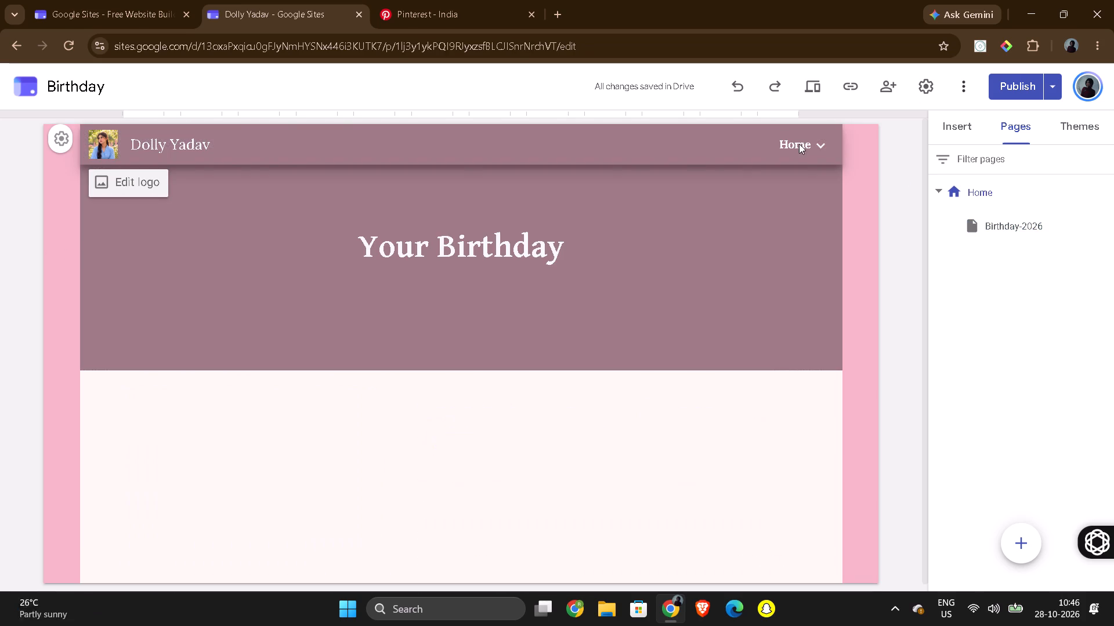
{"action": "left_click", "coordinate": [906, 222]}
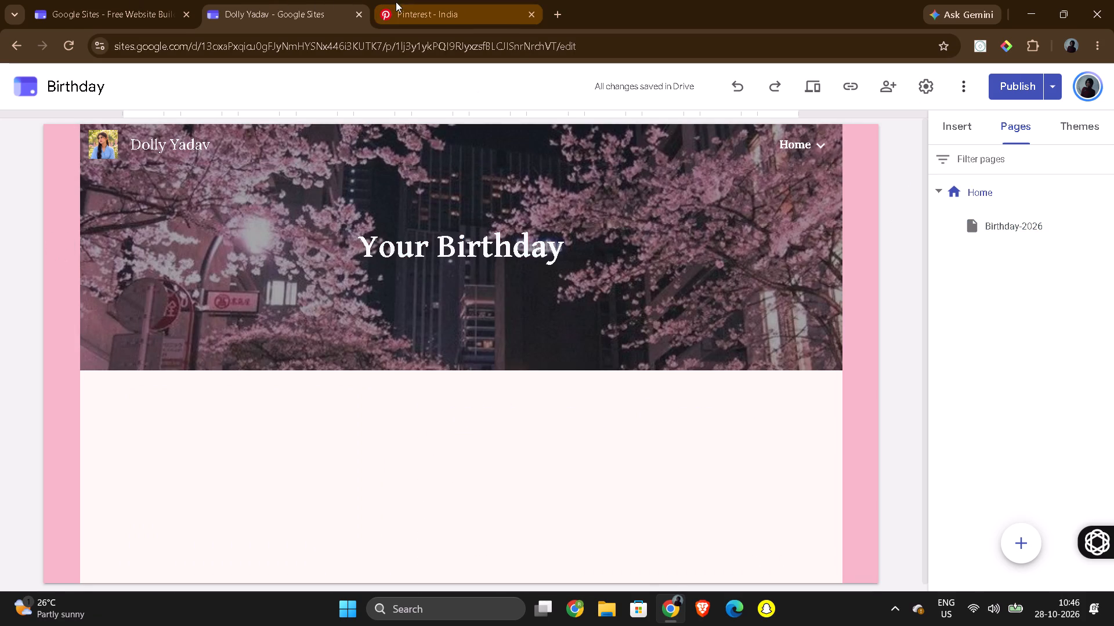
Search Pinterest for "aesrhetic banners" and look through the banner images.
{"action": "left_click", "coordinate": [397, 2]}
{"action": "left_click", "coordinate": [384, 102]}
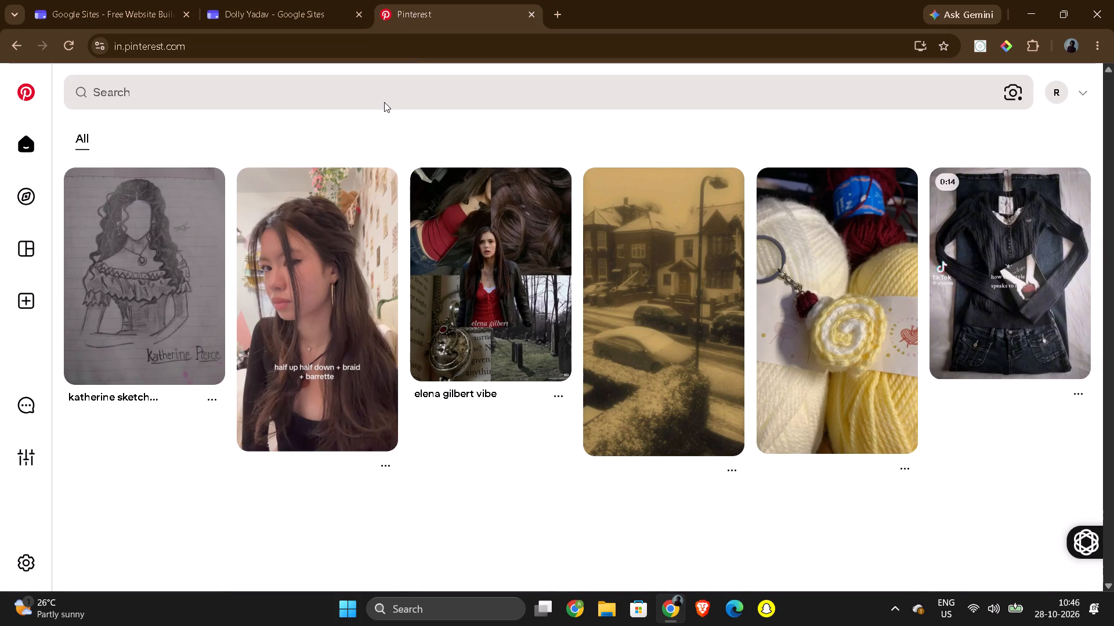
{"action": "type", "text": "aesrhetic banners"}
{"action": "key", "text": "Return"}
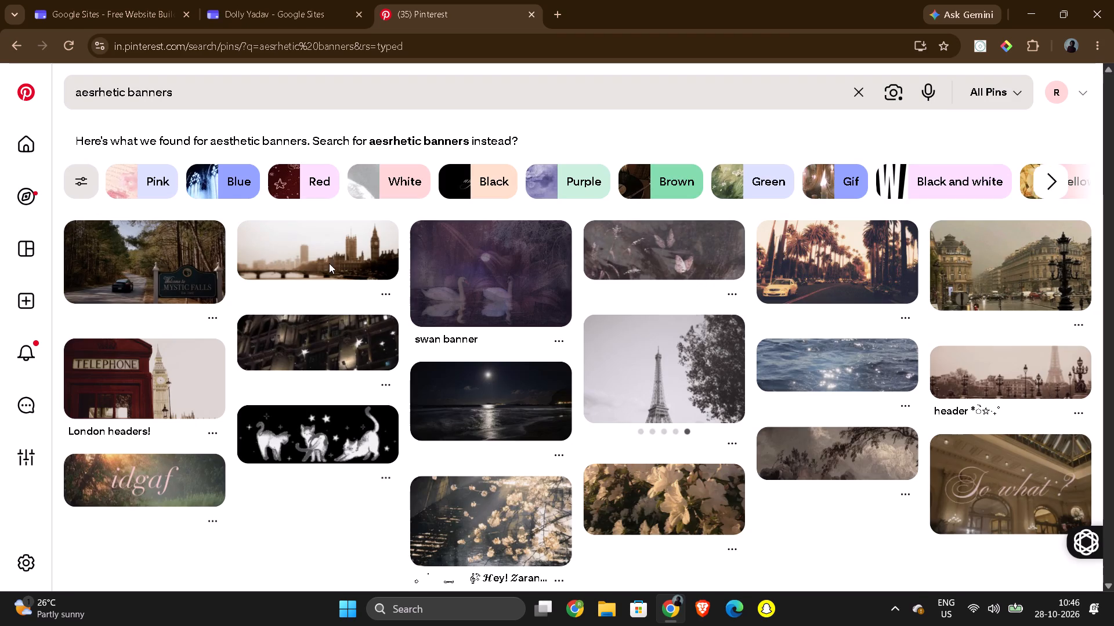
{"action": "scroll", "coordinate": [802, 329], "scroll_direction": "down", "scroll_amount": 2}
{"action": "scroll", "coordinate": [784, 333], "scroll_direction": "up", "scroll_amount": 2}
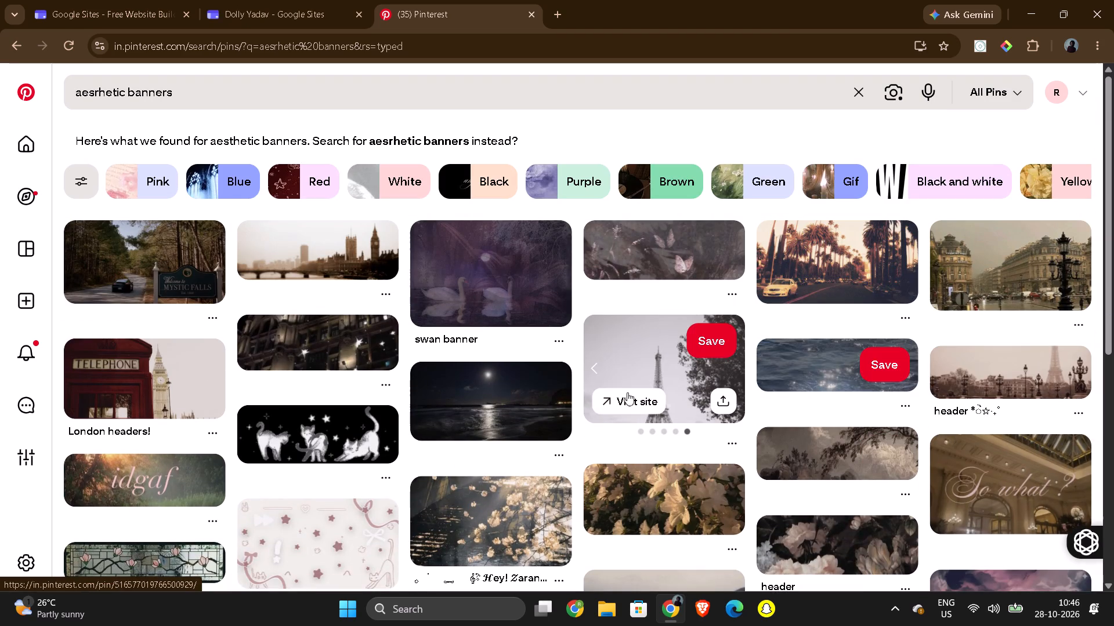
{"action": "scroll", "coordinate": [712, 408], "scroll_direction": "down", "scroll_amount": 2}
{"action": "scroll", "coordinate": [668, 393], "scroll_direction": "up", "scroll_amount": 4}
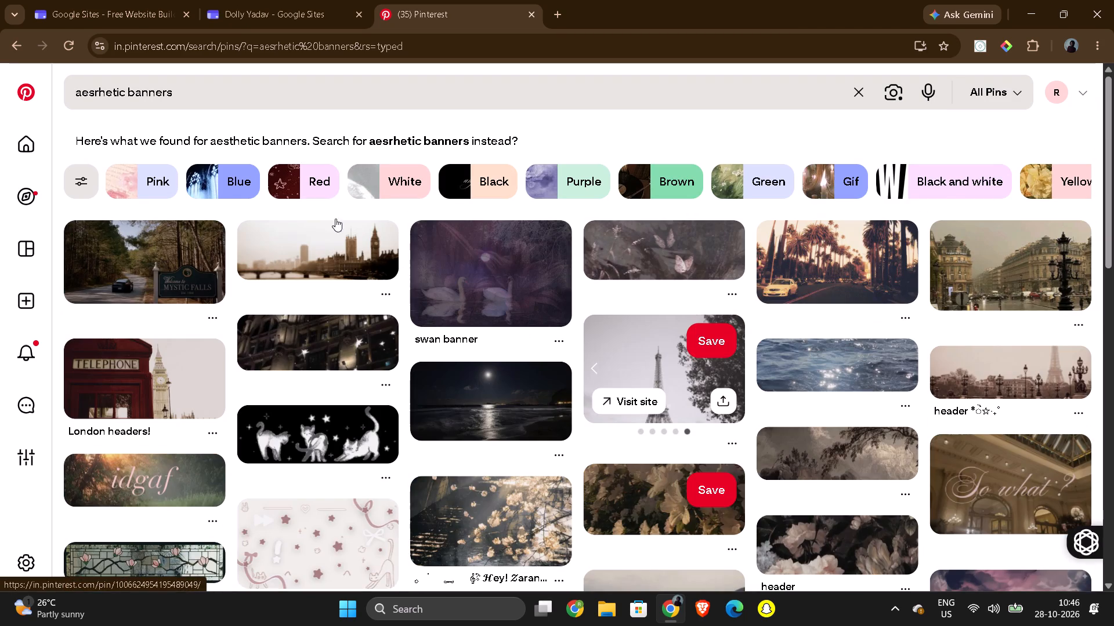
Search Google in a new browser tab for the moon phase on the birth date.
{"action": "left_click", "coordinate": [561, 8]}
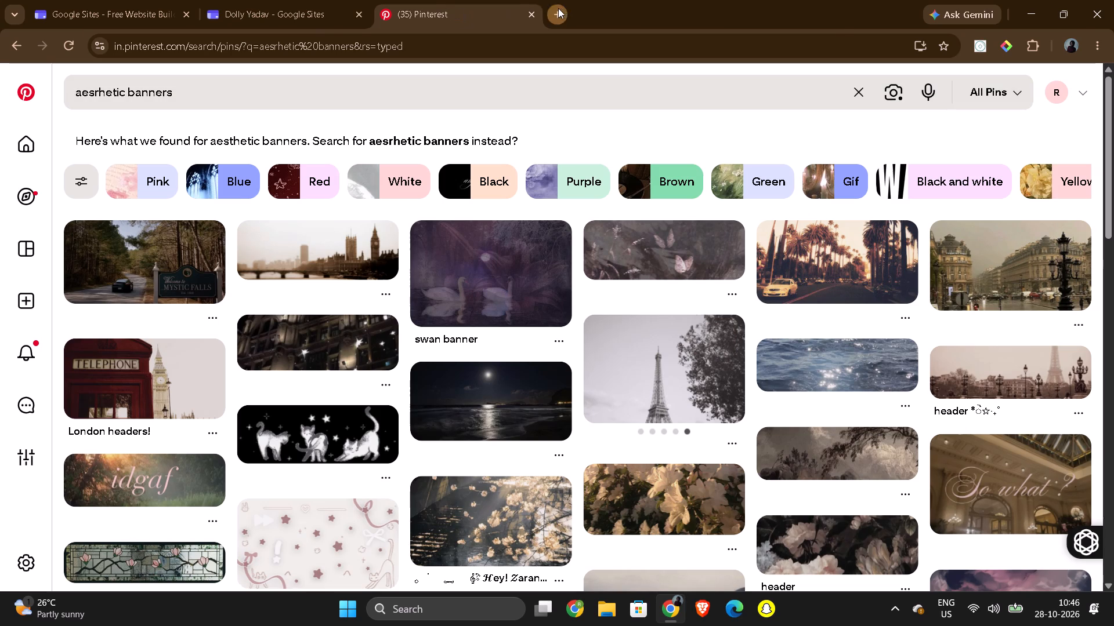
{"action": "left_click", "coordinate": [418, 259]}
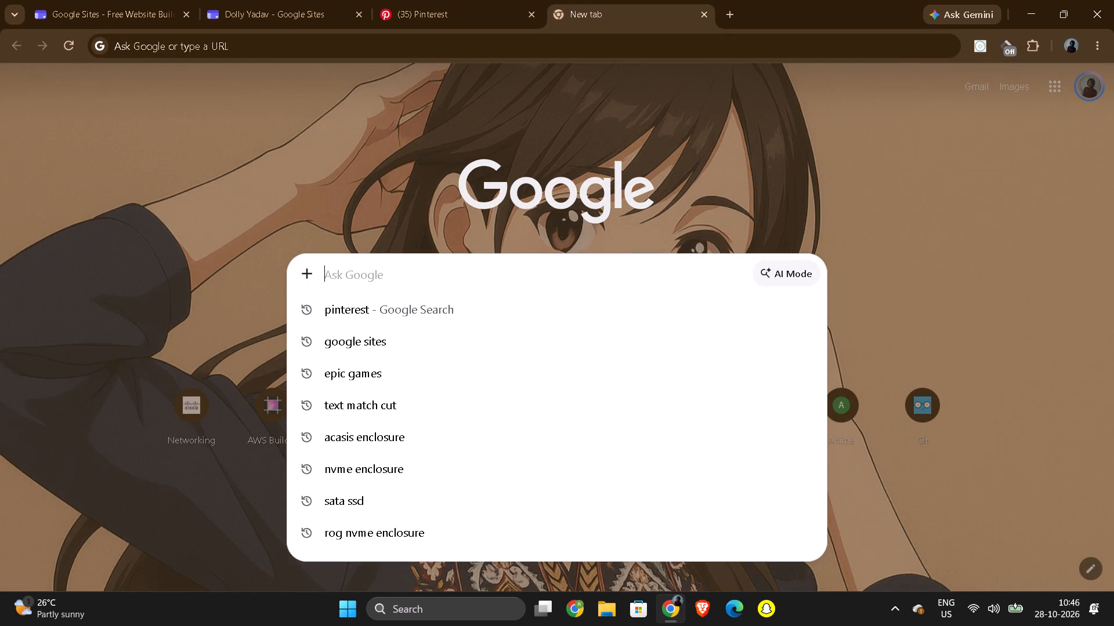
{"action": "type", "text": "22 oct 202"}
{"action": "key", "text": "BackSpace"}
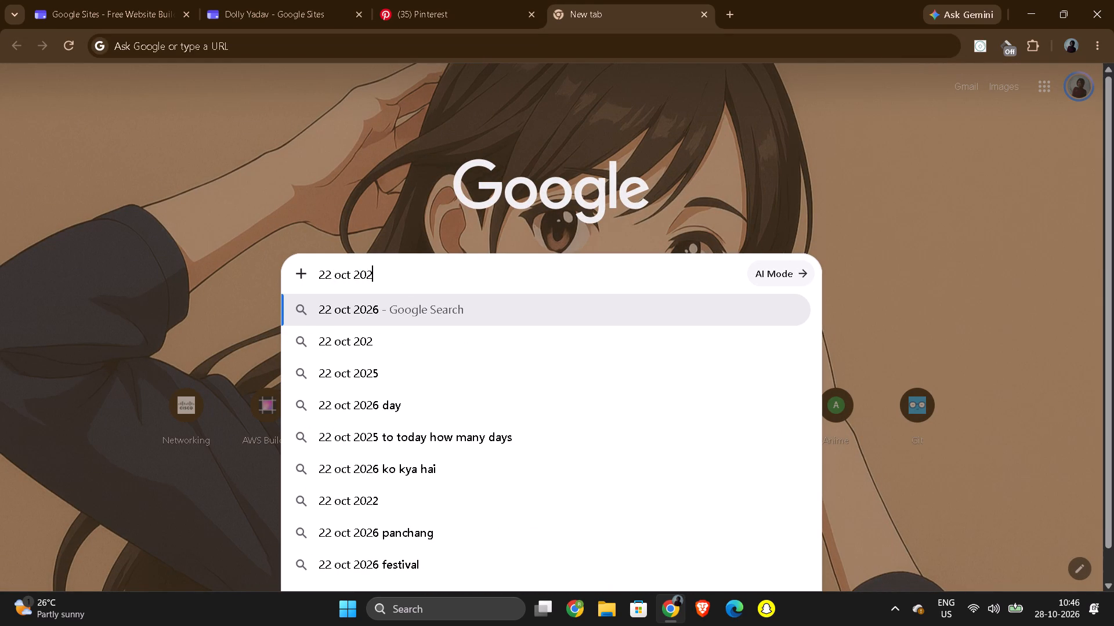
{"action": "key", "text": "BackSpace"}
{"action": "type", "text": "08n"}
{"action": "key", "text": "BackSpace"}
{"action": "key", "text": "space"}
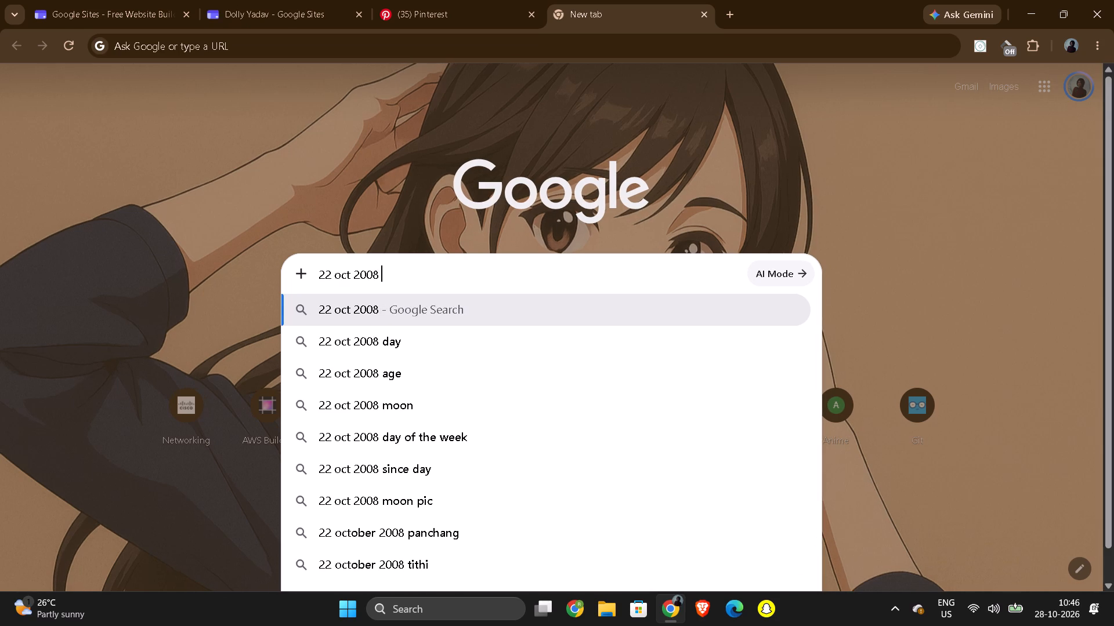
{"action": "type", "text": "moon"}
{"action": "key", "text": "space"}
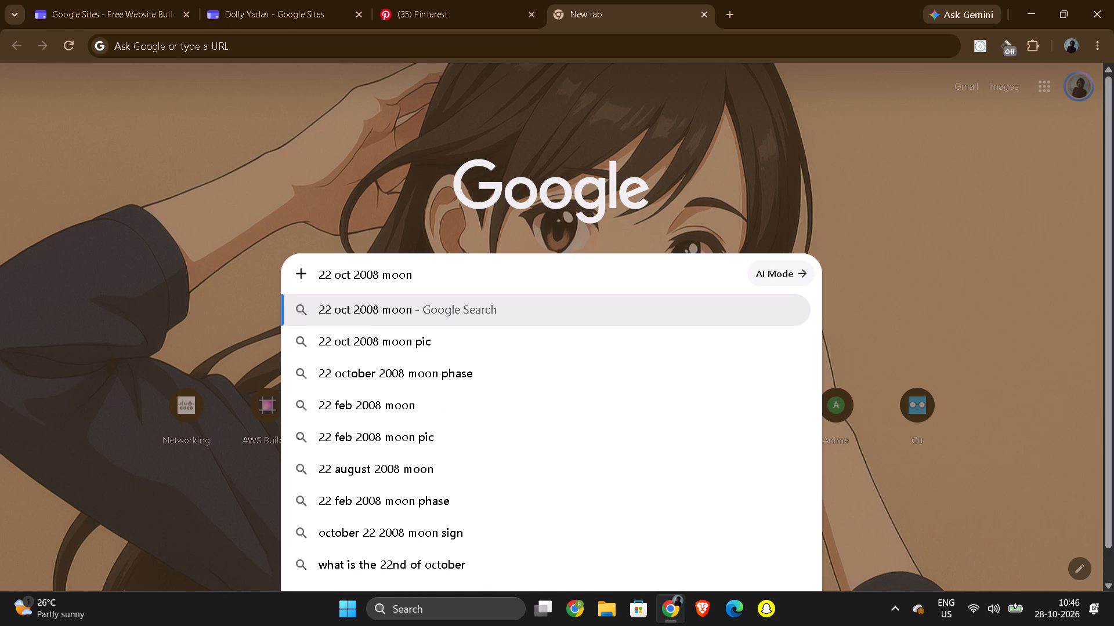
{"action": "type", "text": "phase"}
{"action": "key", "text": "Return"}
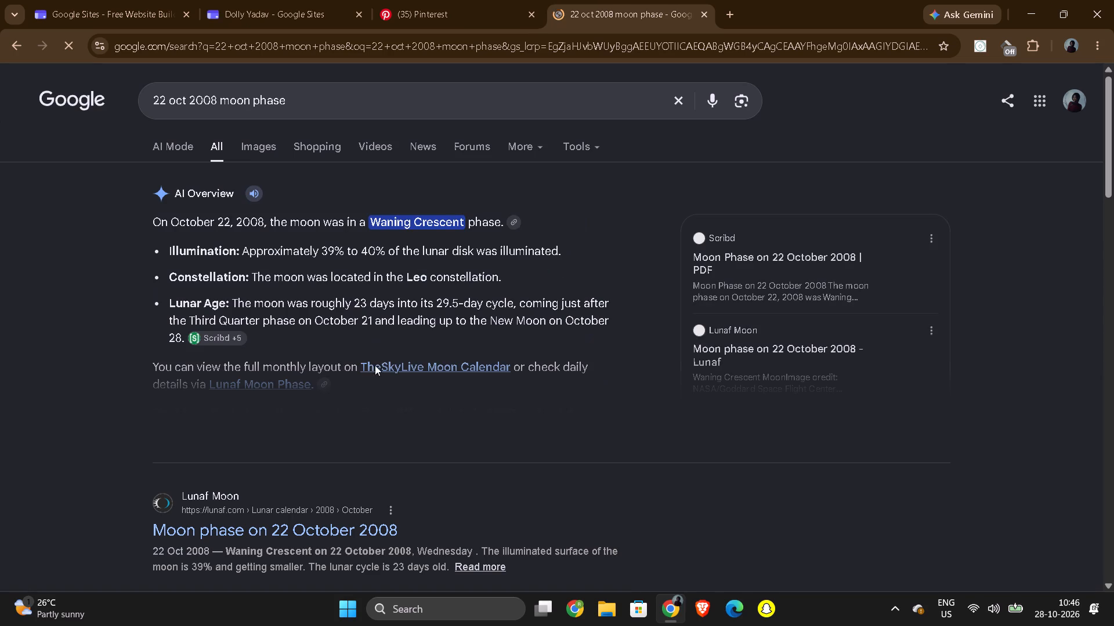
Copy the moon phase name from the result and search Google for "Waning Crescent aesthetic banner".
{"action": "left_click_drag", "start_coordinate": [463, 220], "coordinate": [371, 223]}
{"action": "right_click", "coordinate": [386, 223]}
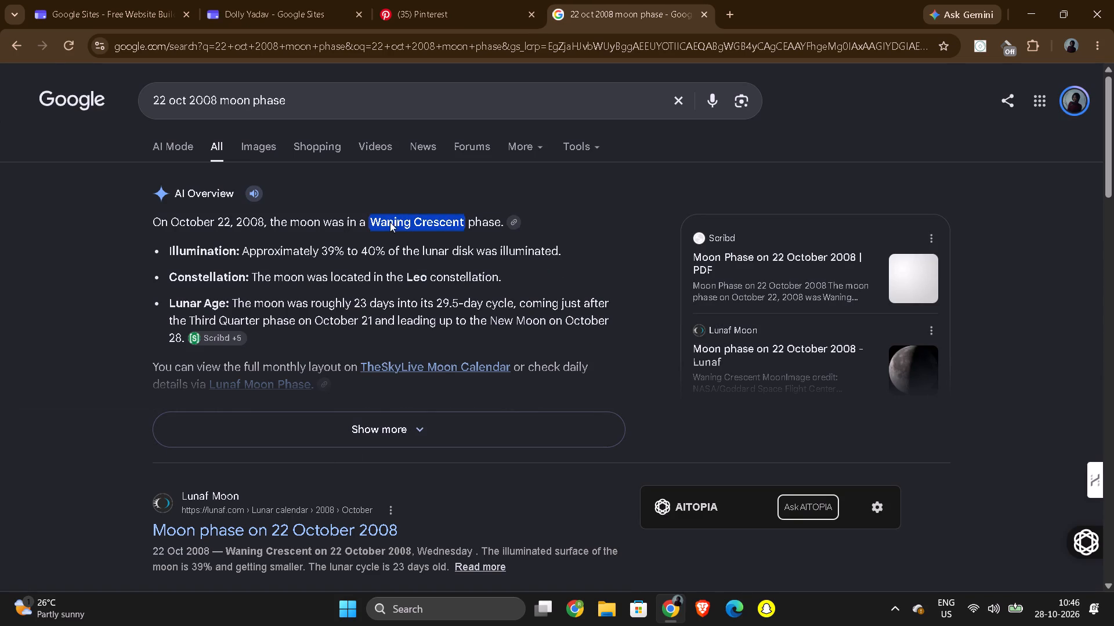
{"action": "left_click", "coordinate": [414, 238]}
{"action": "left_click_drag", "start_coordinate": [350, 99], "coordinate": [0, 112]}
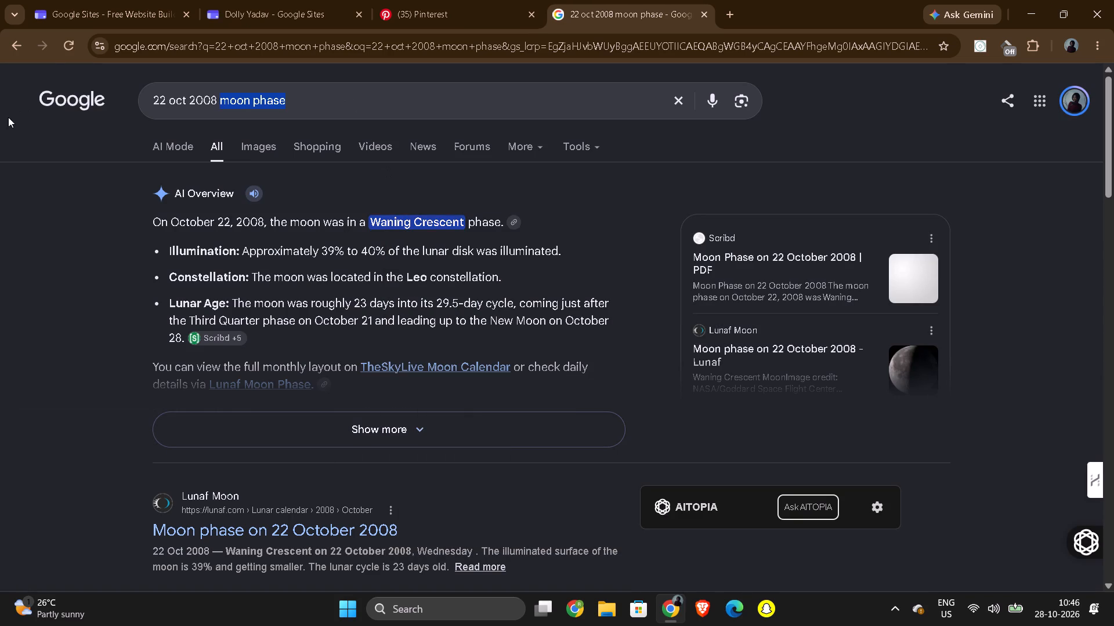
{"action": "key", "text": "ctrl+v"}
{"action": "key", "text": "space"}
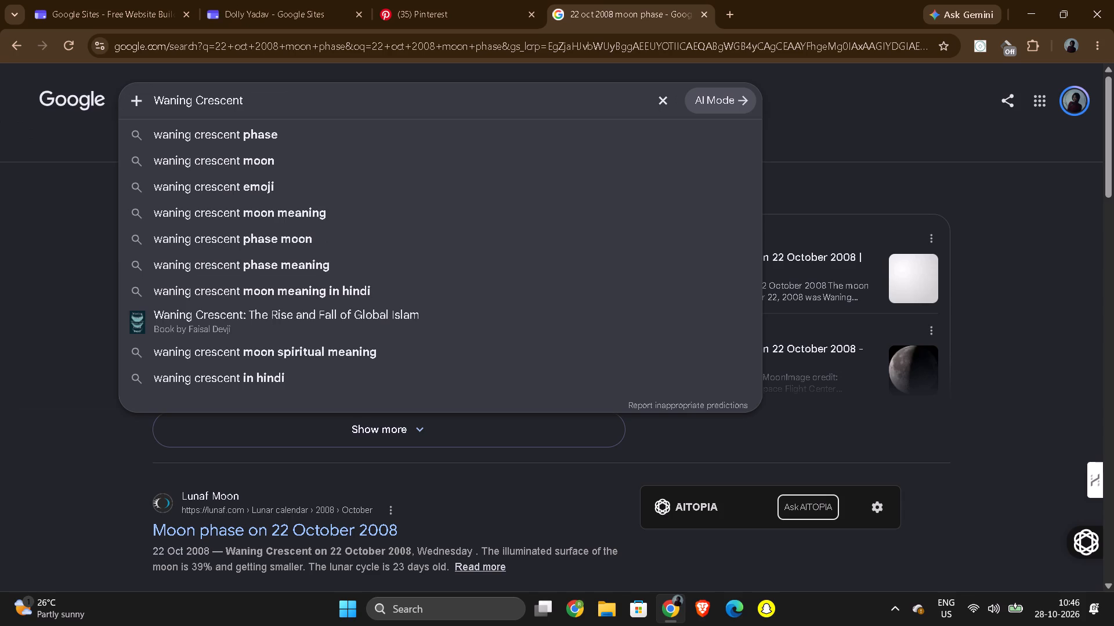
{"action": "type", "text": "aesthetic banner"}
{"action": "key", "text": "Return"}
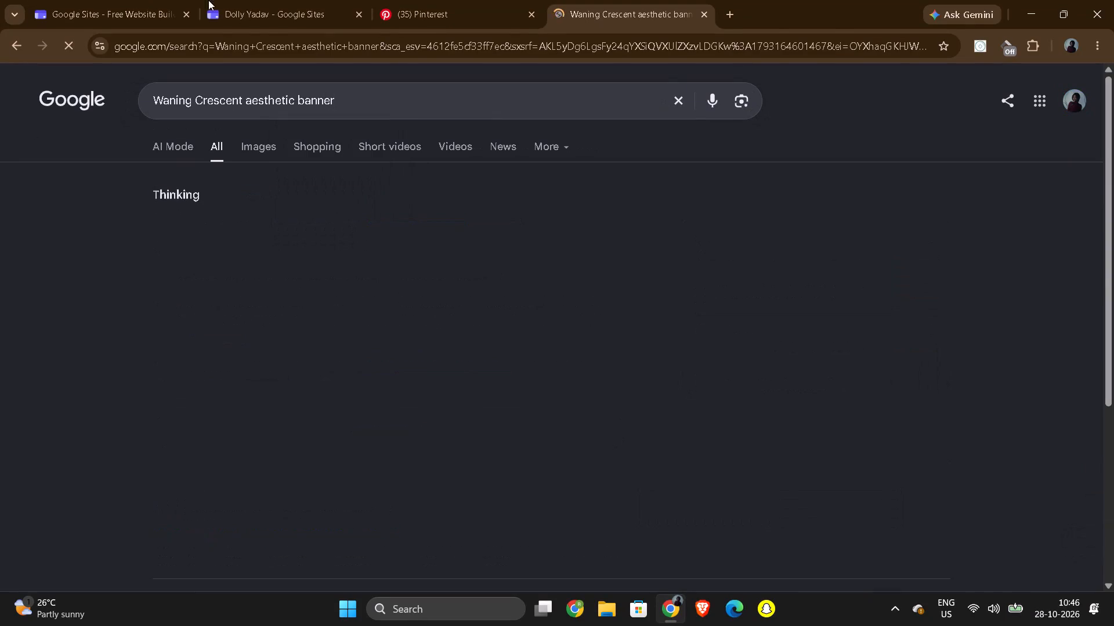
{"action": "scroll", "coordinate": [353, 322], "scroll_direction": "down", "scroll_amount": 4}
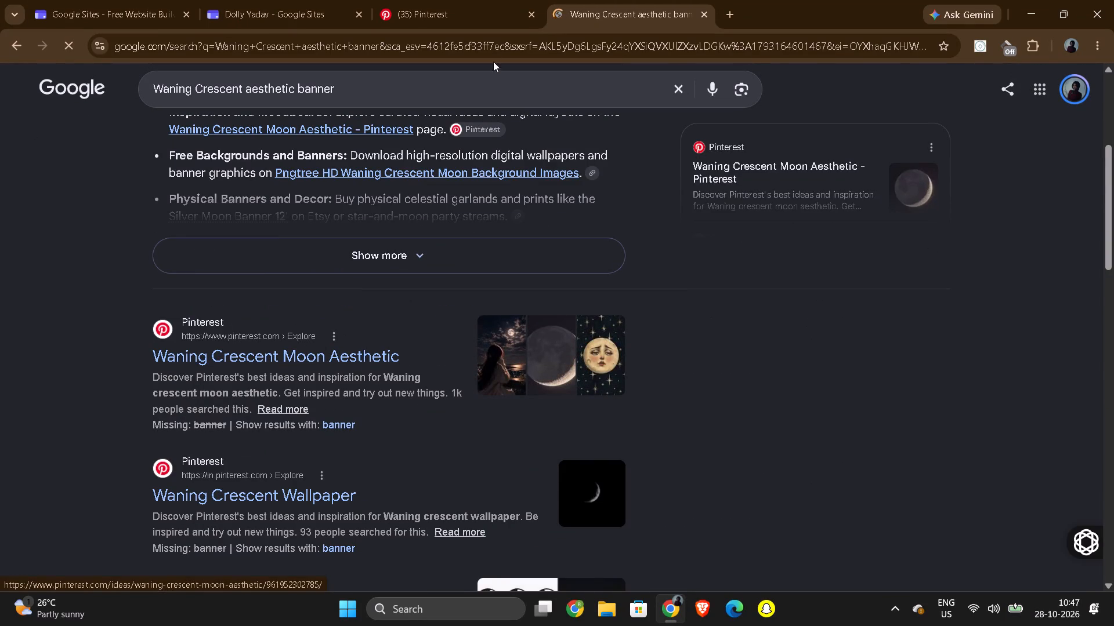
Search Pinterest for "aesrhetic banners Waning Crescent" and look through the moon banner images.
{"action": "left_click", "coordinate": [483, 5]}
{"action": "left_click", "coordinate": [196, 94]}
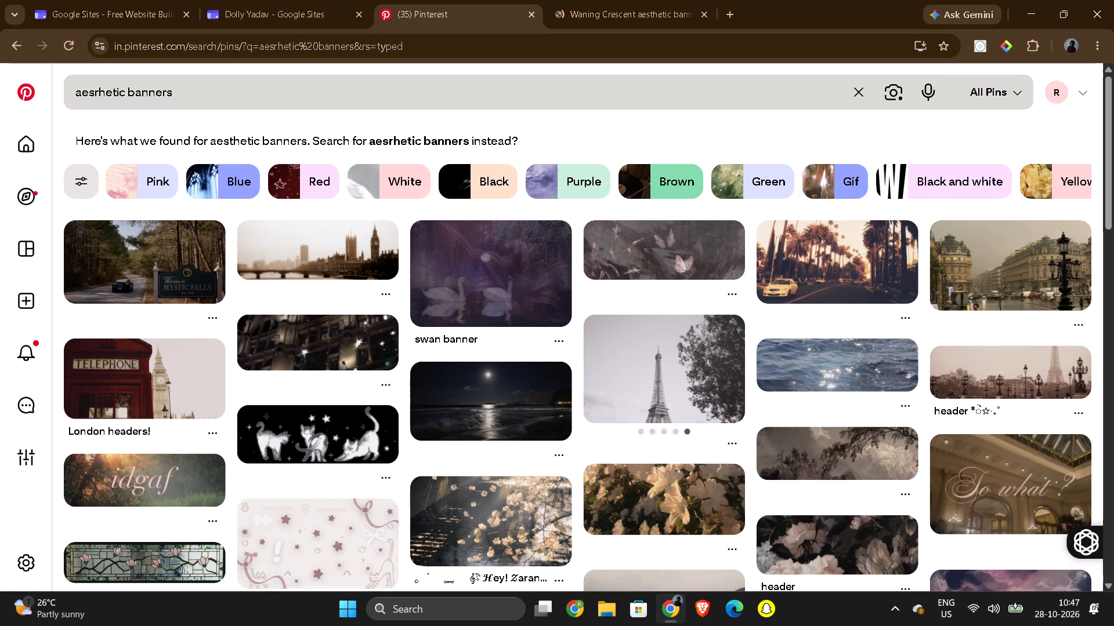
{"action": "key", "text": "space"}
{"action": "key", "text": "ctrl+v"}
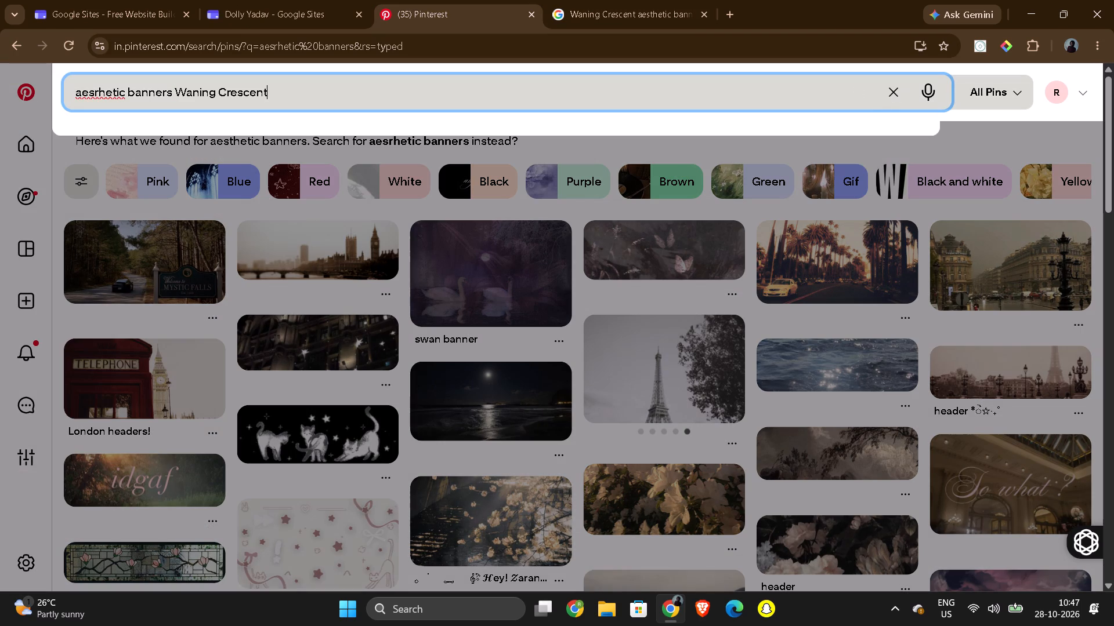
{"action": "key", "text": "Return"}
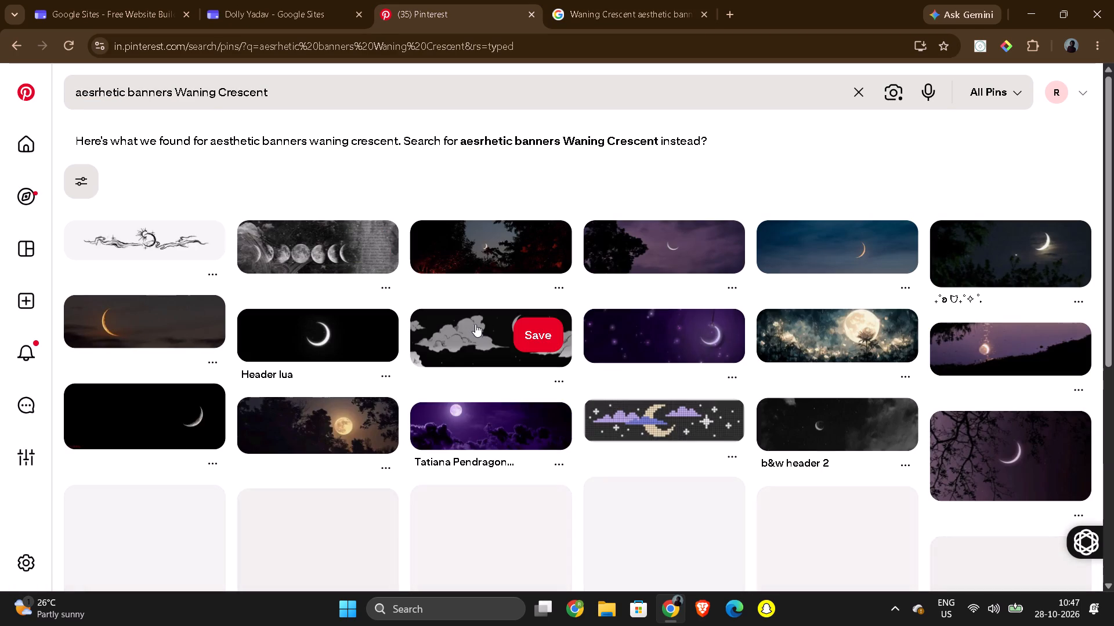
{"action": "scroll", "coordinate": [858, 292], "scroll_direction": "down", "scroll_amount": 6}
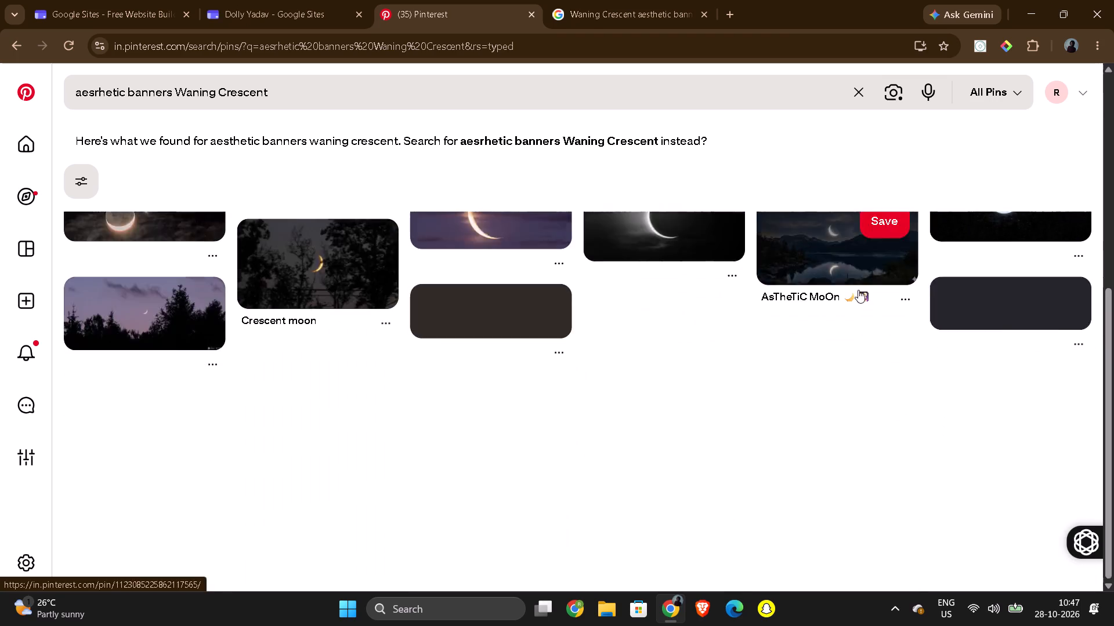
{"action": "scroll", "coordinate": [792, 319], "scroll_direction": "up", "scroll_amount": 4}
{"action": "scroll", "coordinate": [710, 323], "scroll_direction": "up", "scroll_amount": 5}
{"action": "scroll", "coordinate": [704, 366], "scroll_direction": "down", "scroll_amount": 6}
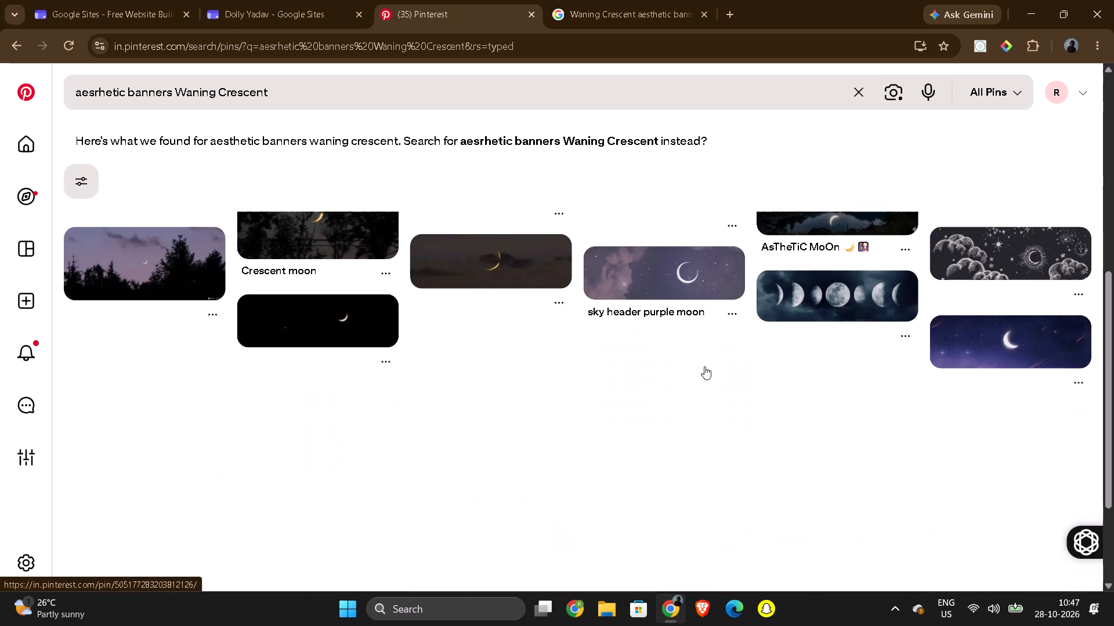
{"action": "scroll", "coordinate": [704, 366], "scroll_direction": "down", "scroll_amount": 1}
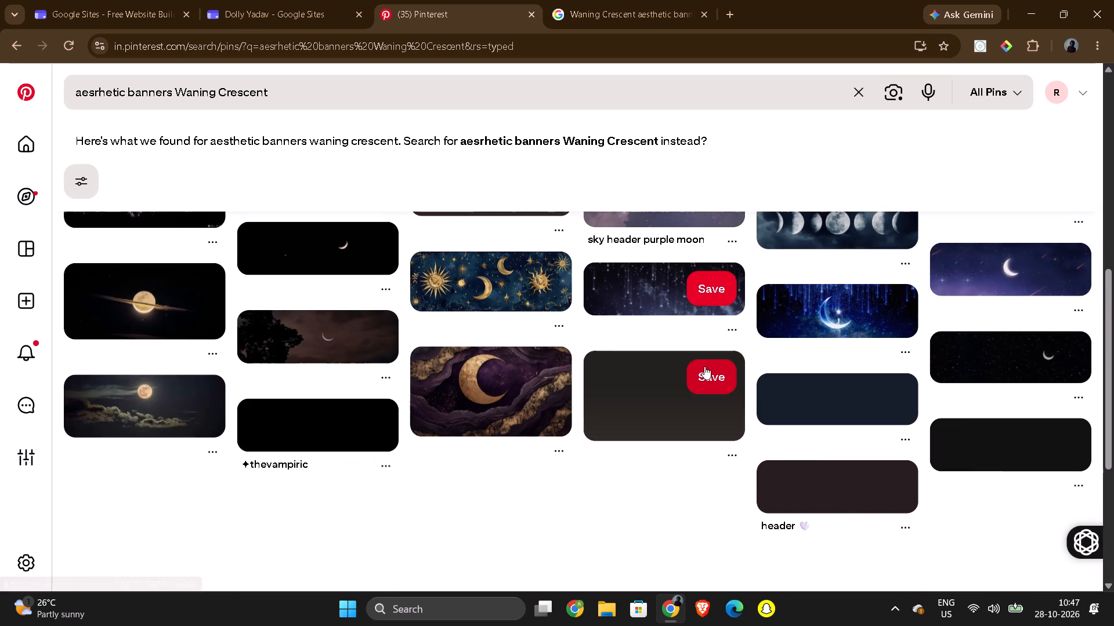
{"action": "scroll", "coordinate": [707, 366], "scroll_direction": "down", "scroll_amount": 3}
{"action": "scroll", "coordinate": [789, 401], "scroll_direction": "up", "scroll_amount": 3}
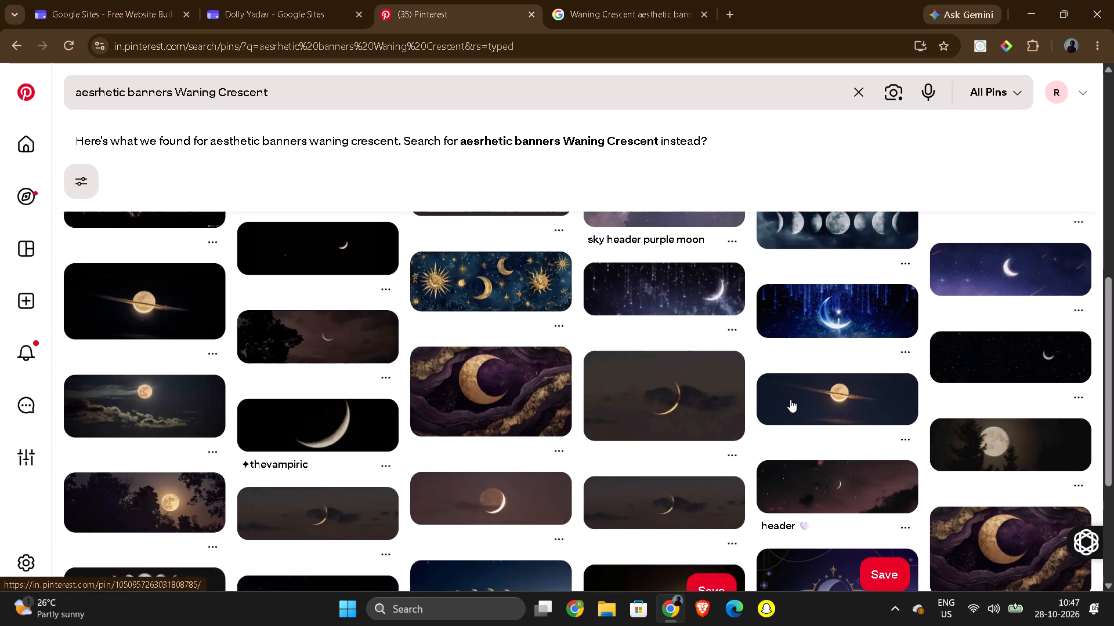
{"action": "scroll", "coordinate": [768, 395], "scroll_direction": "down", "scroll_amount": 6}
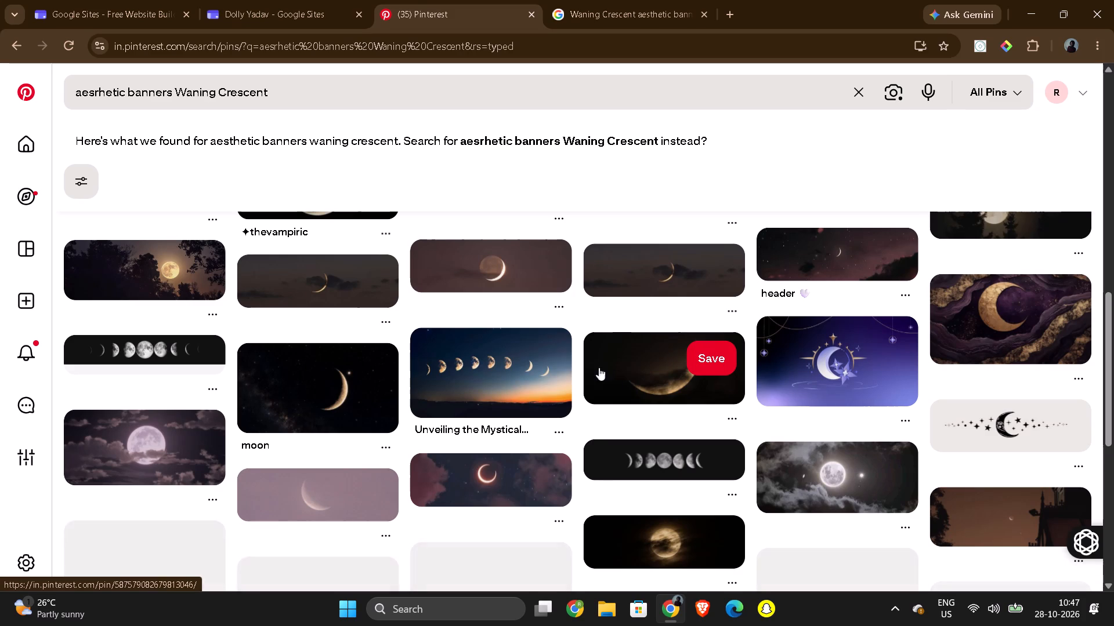
{"action": "scroll", "coordinate": [512, 373], "scroll_direction": "down", "scroll_amount": 5}
{"action": "scroll", "coordinate": [513, 373], "scroll_direction": "up", "scroll_amount": 9}
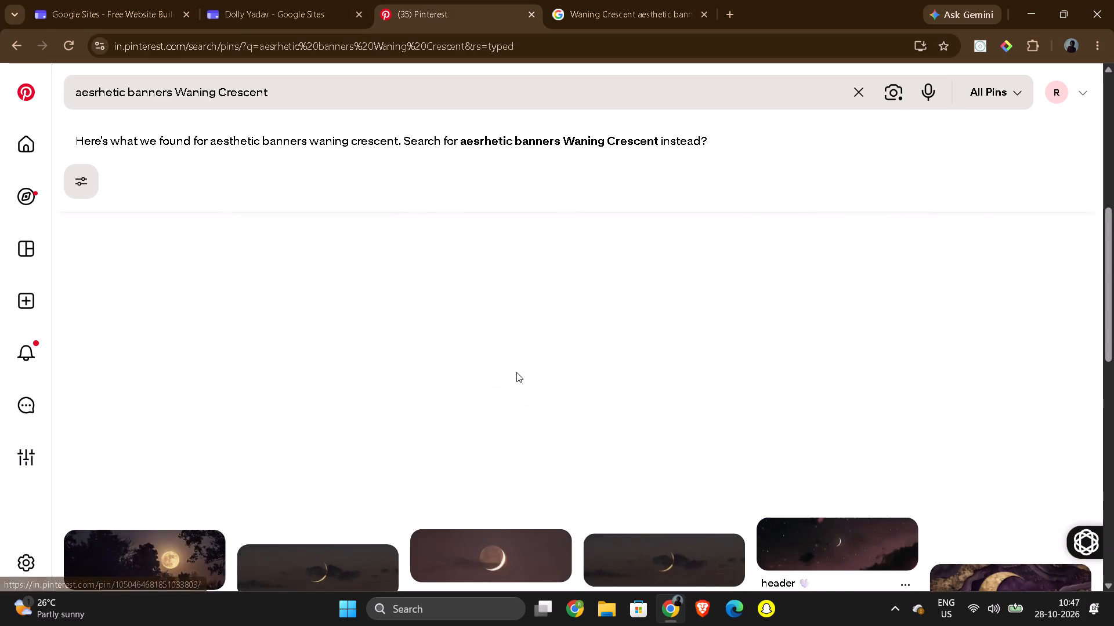
{"action": "scroll", "coordinate": [516, 372], "scroll_direction": "up", "scroll_amount": 2}
Search Pinterest for "aesrhetic banners" again and look through the results for suitable banner images.
{"action": "key", "text": "ctrl+z"}
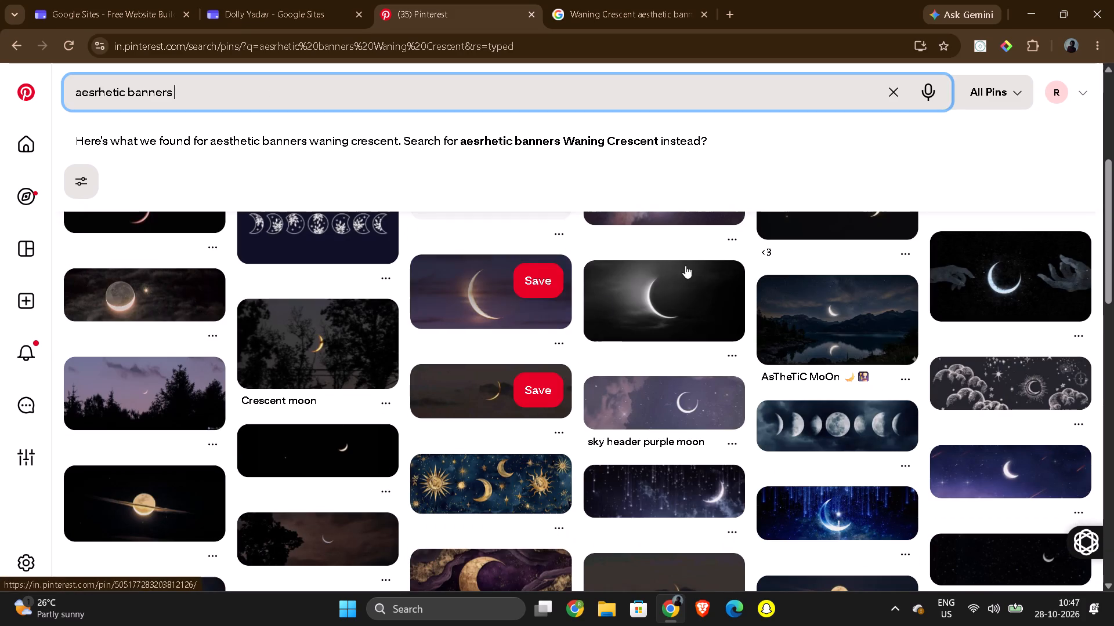
{"action": "key", "text": "Return"}
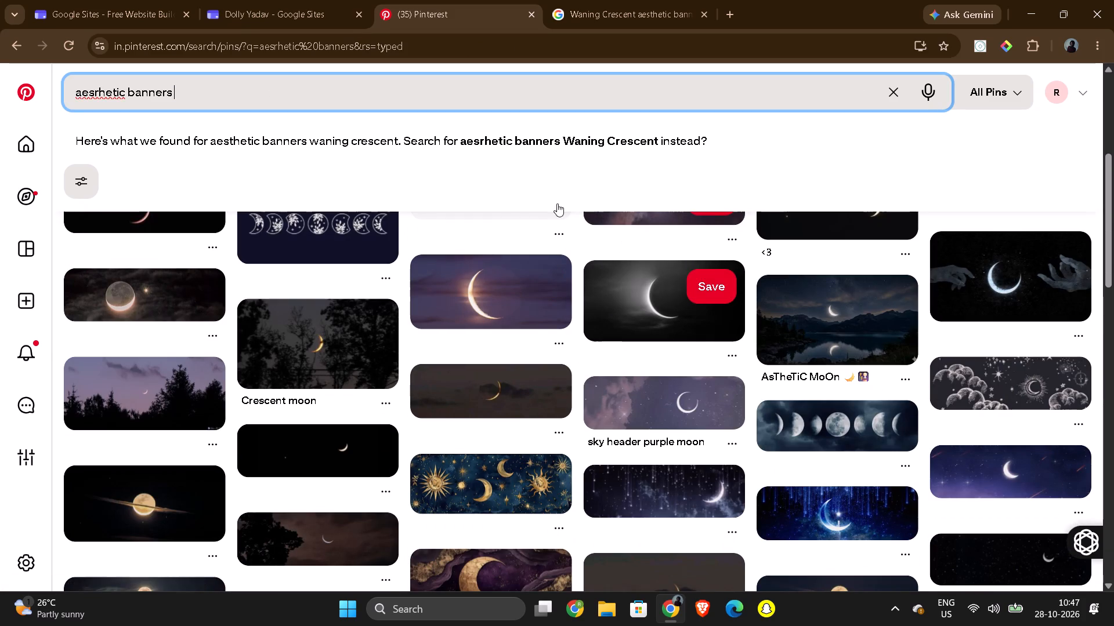
{"action": "scroll", "coordinate": [645, 448], "scroll_direction": "down", "scroll_amount": 2}
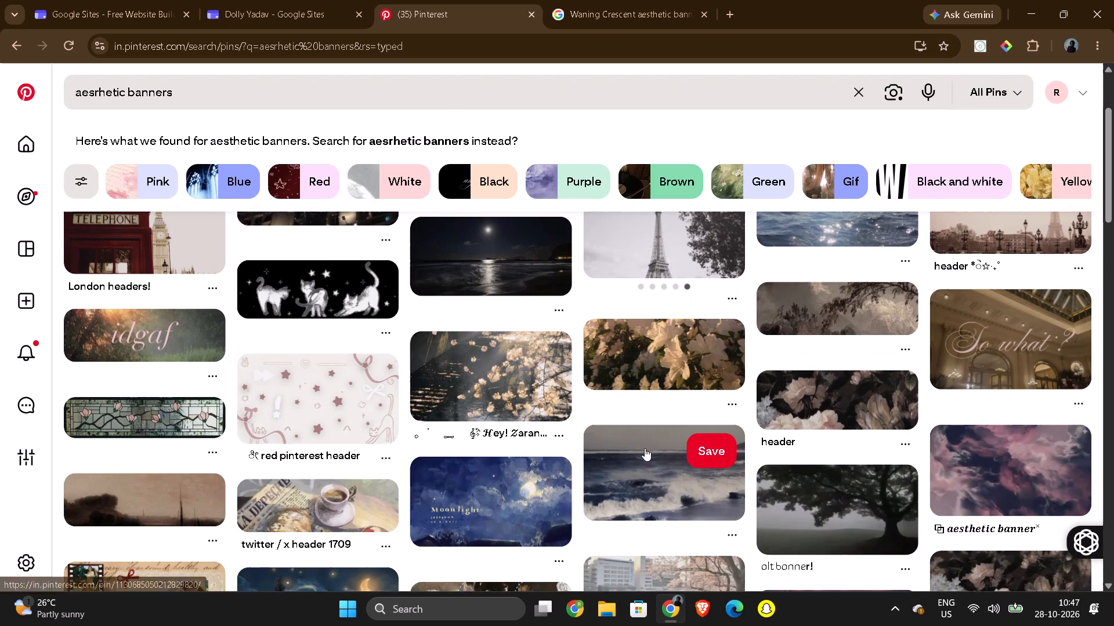
{"action": "scroll", "coordinate": [645, 448], "scroll_direction": "down", "scroll_amount": 3}
{"action": "scroll", "coordinate": [721, 427], "scroll_direction": "down", "scroll_amount": 1}
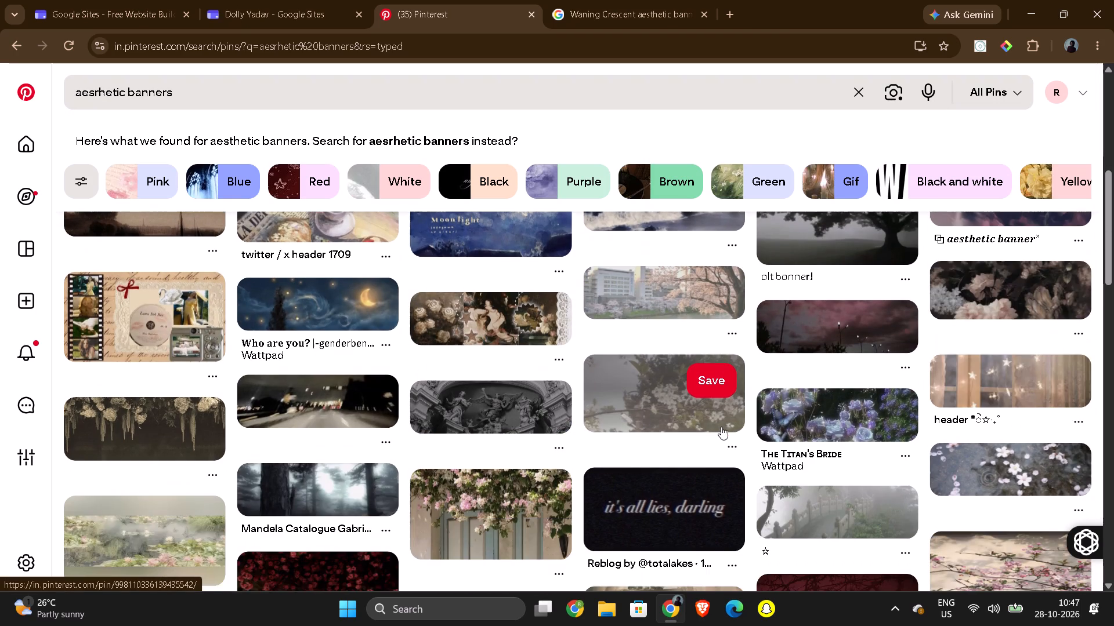
{"action": "scroll", "coordinate": [721, 427], "scroll_direction": "down", "scroll_amount": 2}
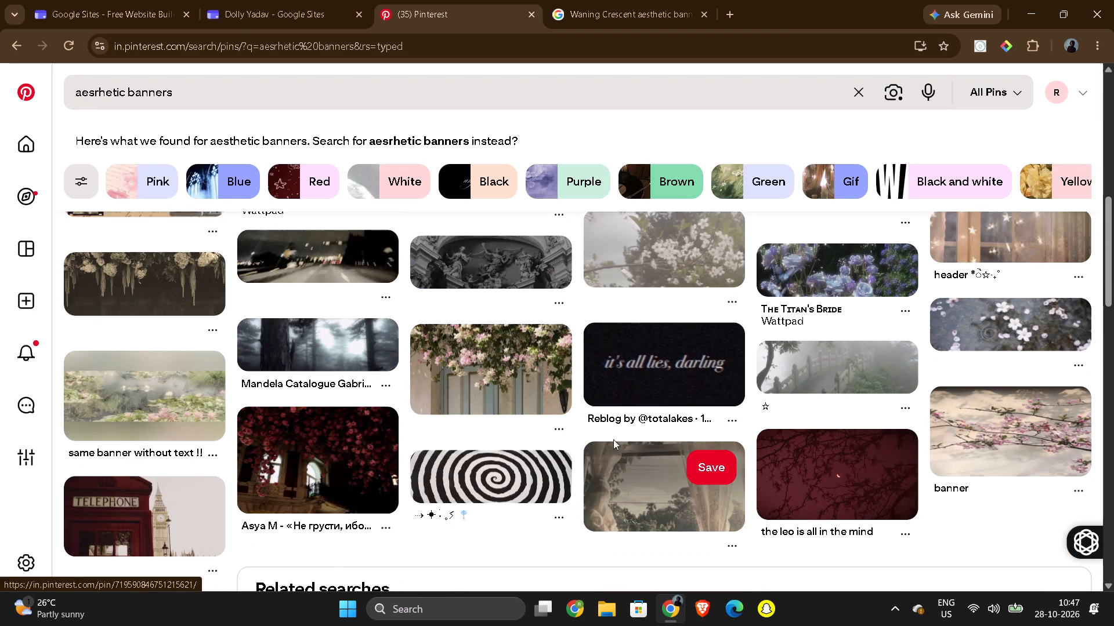
{"action": "scroll", "coordinate": [538, 446], "scroll_direction": "down", "scroll_amount": 8}
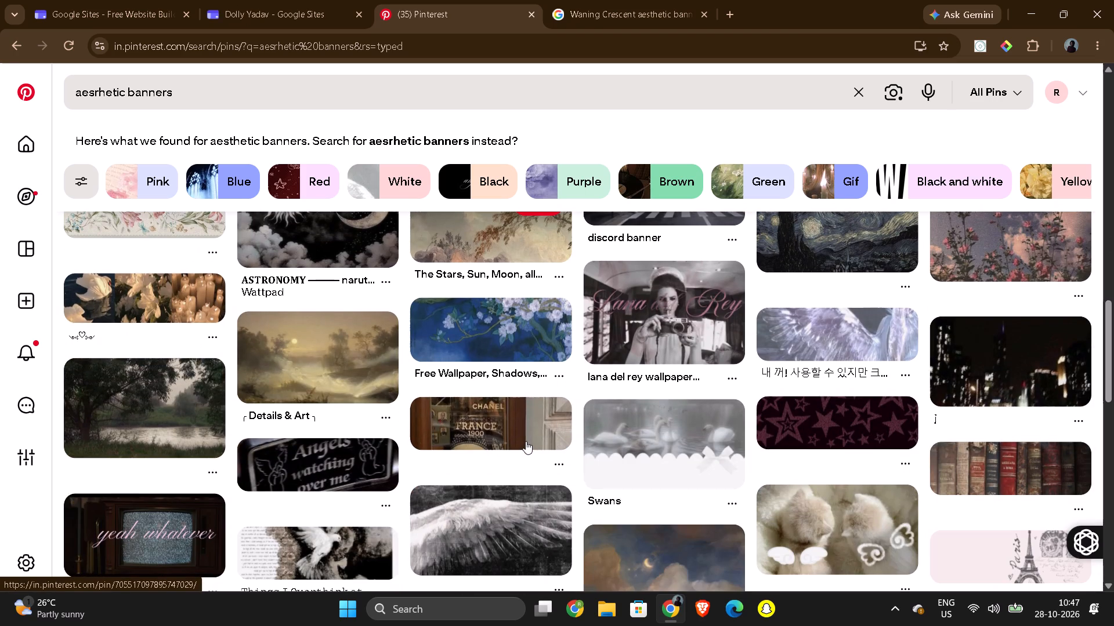
{"action": "scroll", "coordinate": [526, 441], "scroll_direction": "down", "scroll_amount": 4}
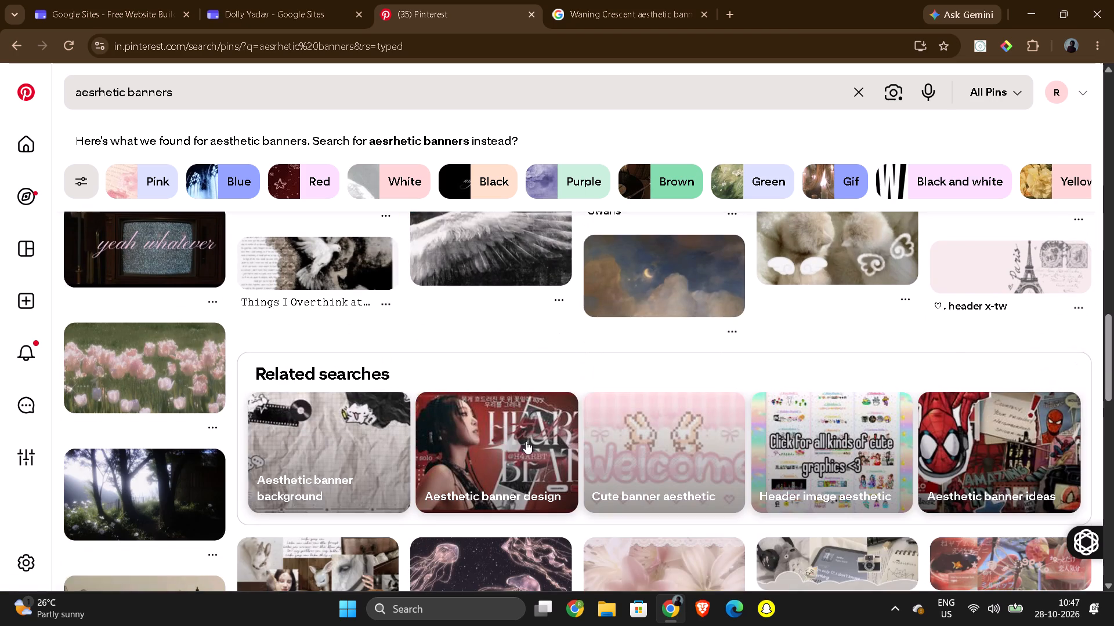
{"action": "scroll", "coordinate": [522, 449], "scroll_direction": "down", "scroll_amount": 3}
{"action": "scroll", "coordinate": [418, 456], "scroll_direction": "down", "scroll_amount": 4}
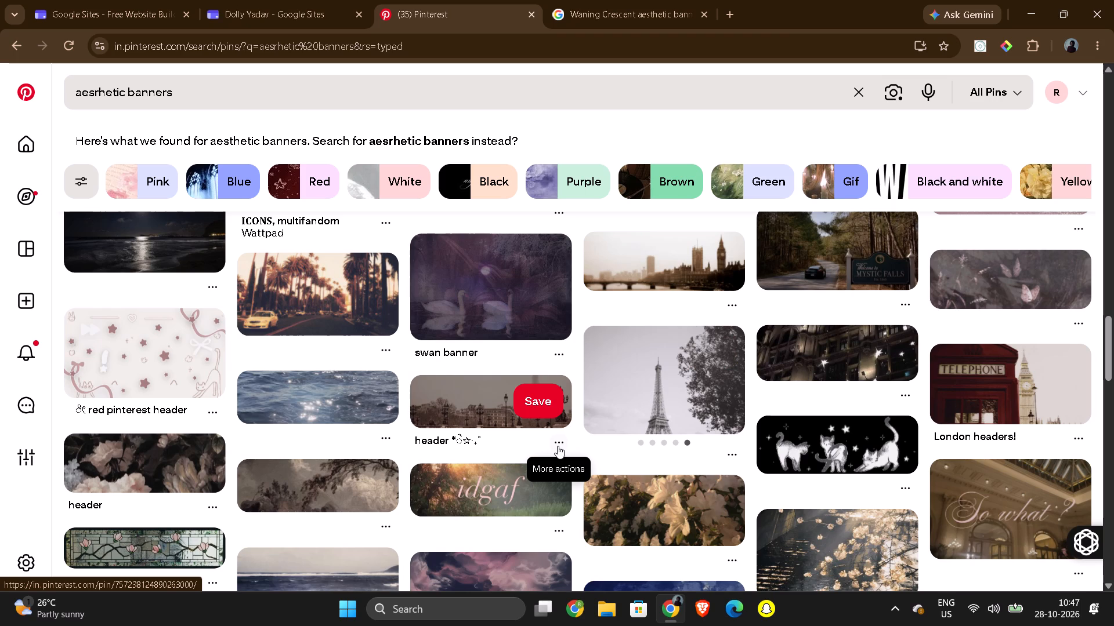
Download the sepia Paris skyline header and the banner of cherry blossoms beside buildings from the Pinterest results.
{"action": "left_click", "coordinate": [536, 531]}
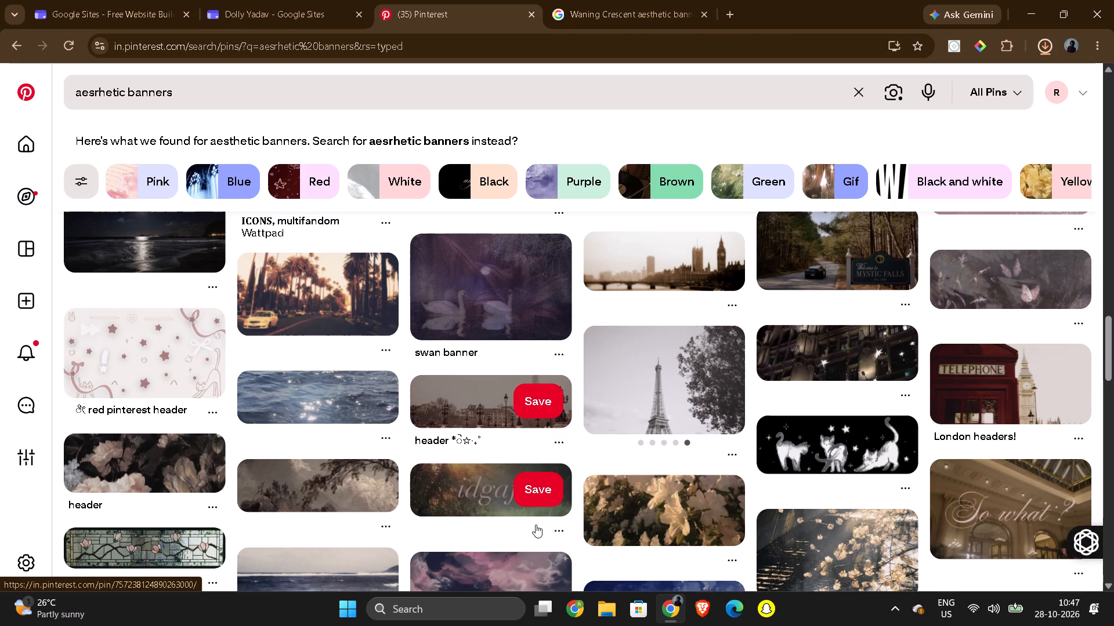
{"action": "scroll", "coordinate": [635, 476], "scroll_direction": "down", "scroll_amount": 5}
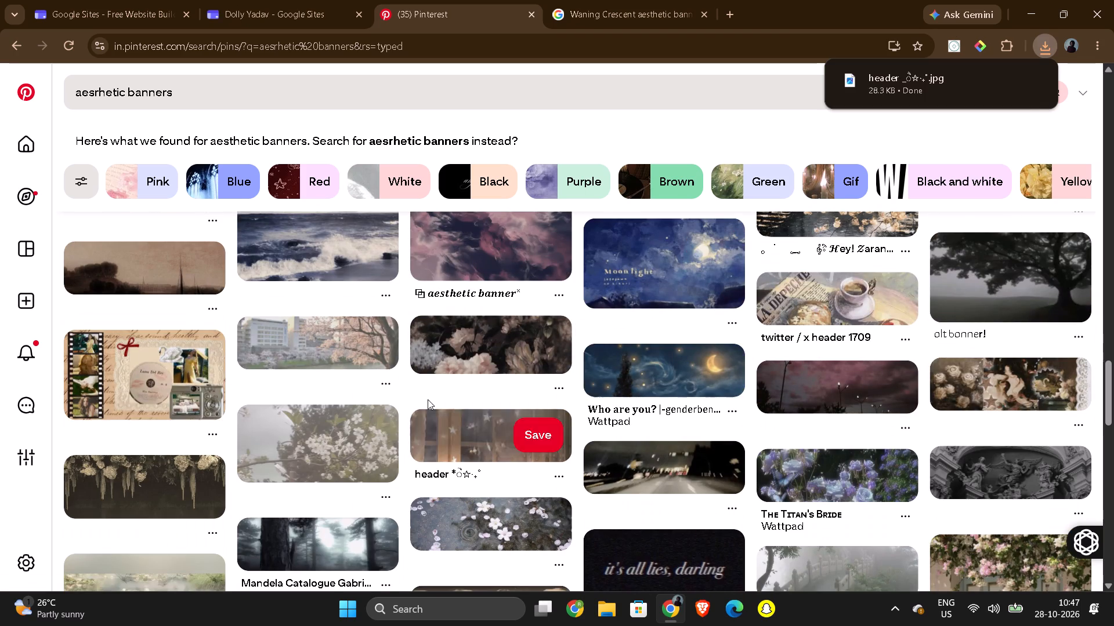
{"action": "left_click", "coordinate": [382, 385]}
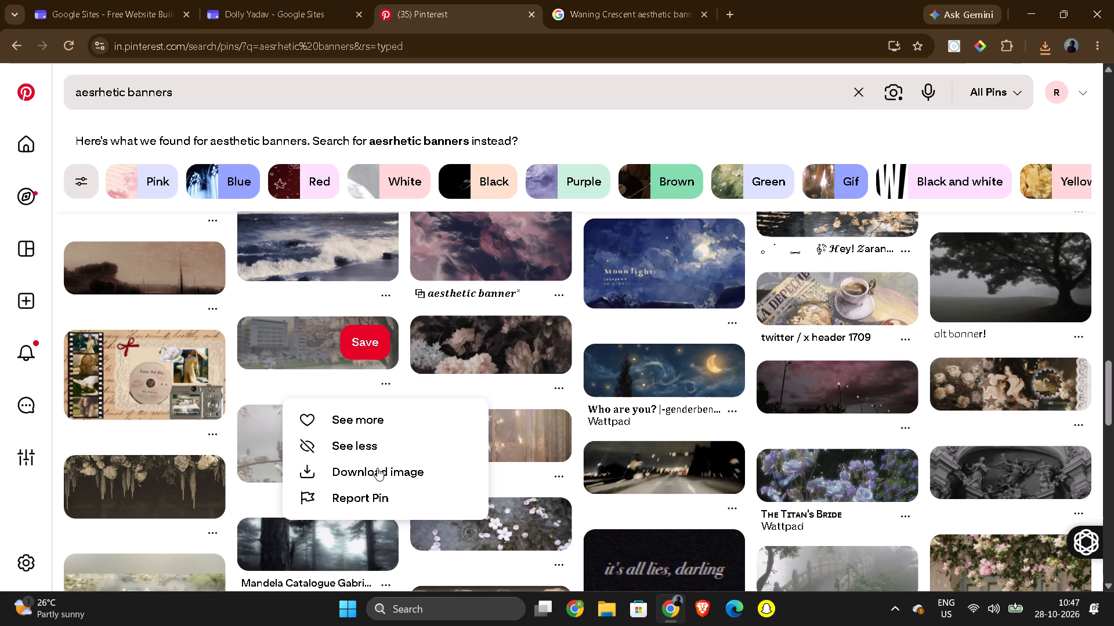
{"action": "left_click", "coordinate": [377, 468]}
{"action": "left_click", "coordinate": [294, 6]}
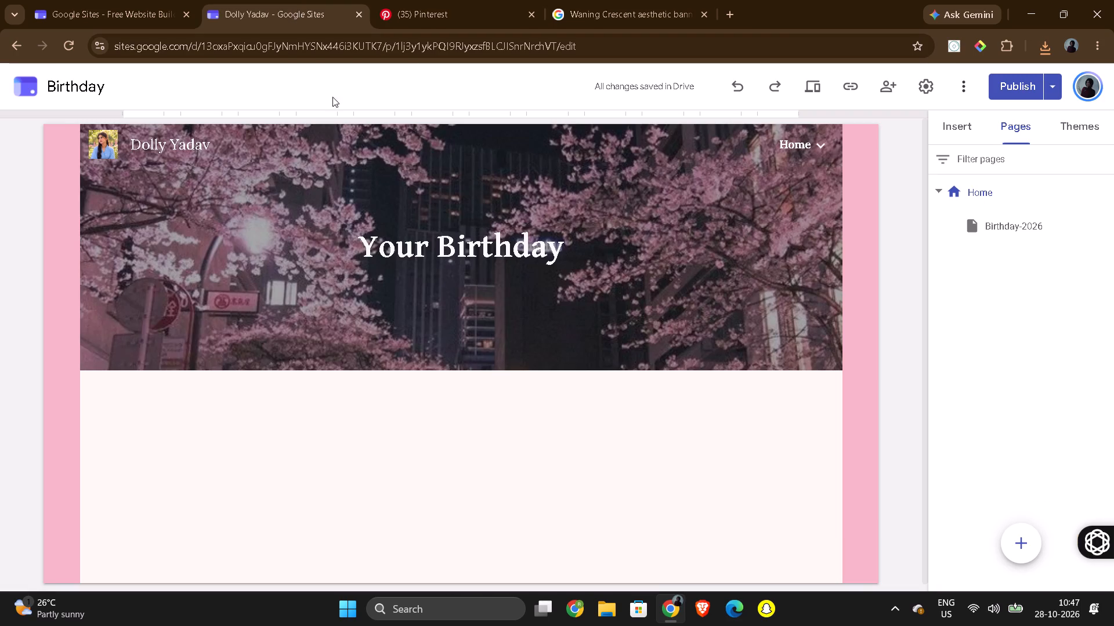
{"action": "left_click", "coordinate": [121, 348]}
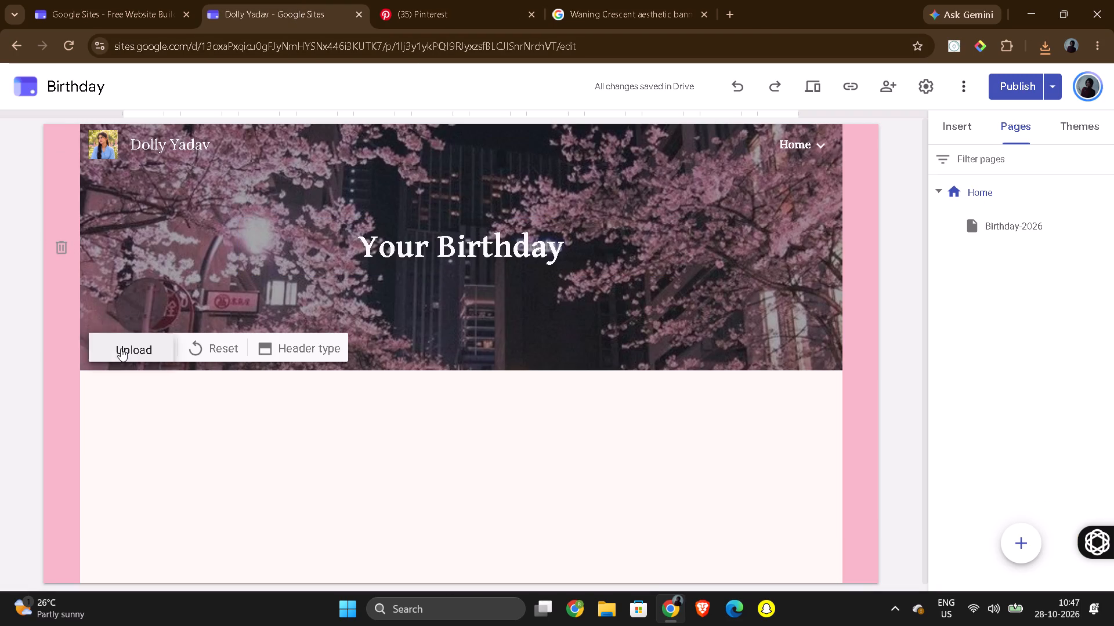
{"action": "left_click", "coordinate": [135, 397]}
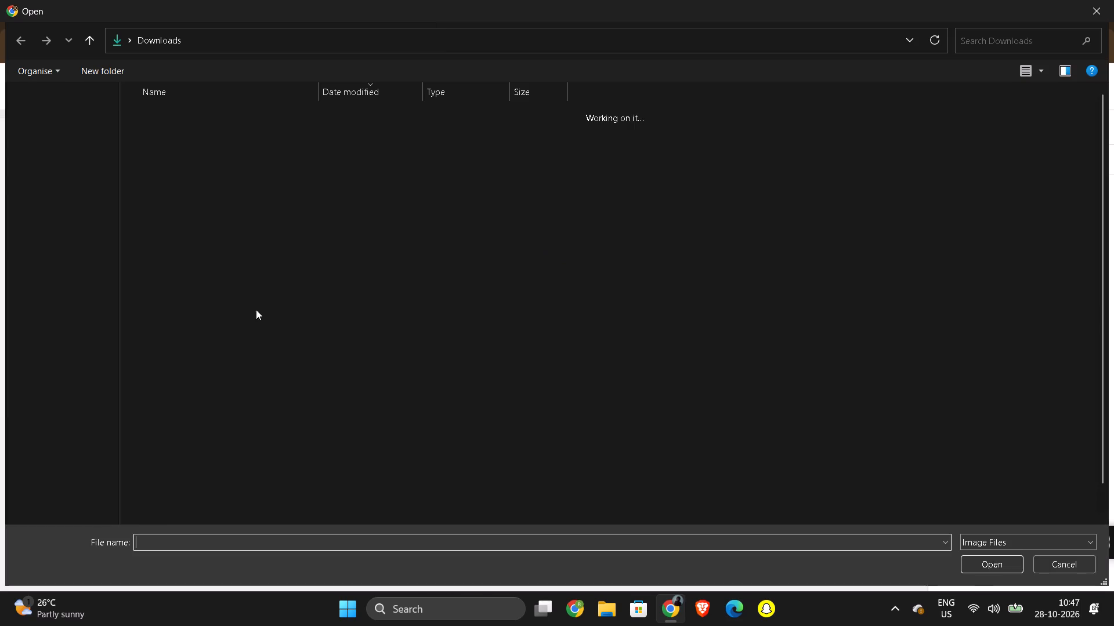
{"action": "left_click", "coordinate": [272, 138]}
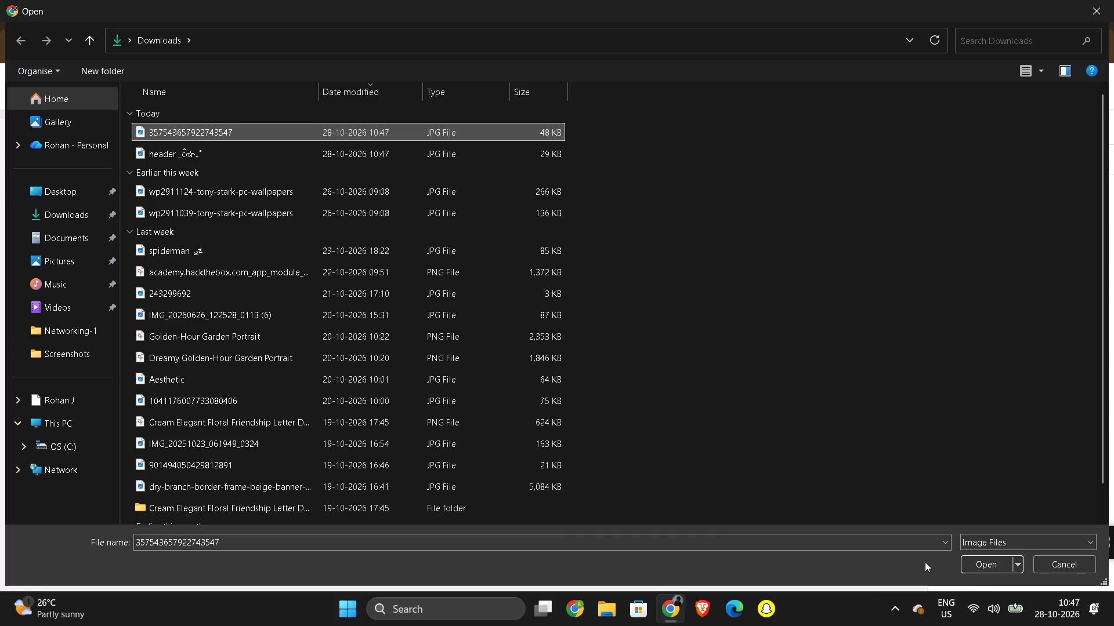
{"action": "left_click", "coordinate": [994, 569]}
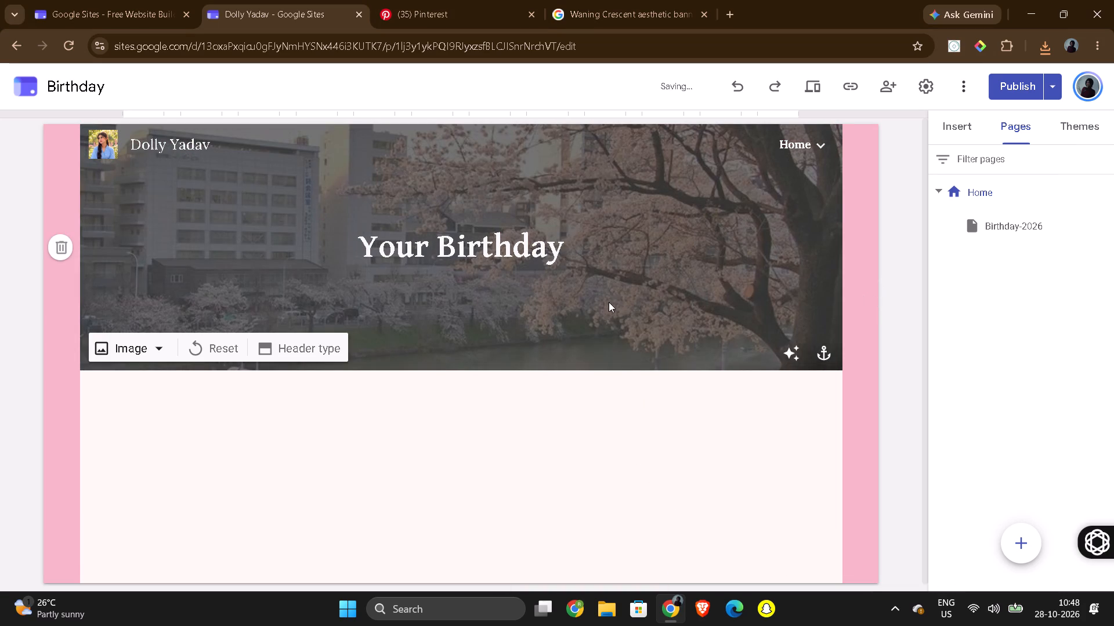
{"action": "left_click", "coordinate": [892, 278]}
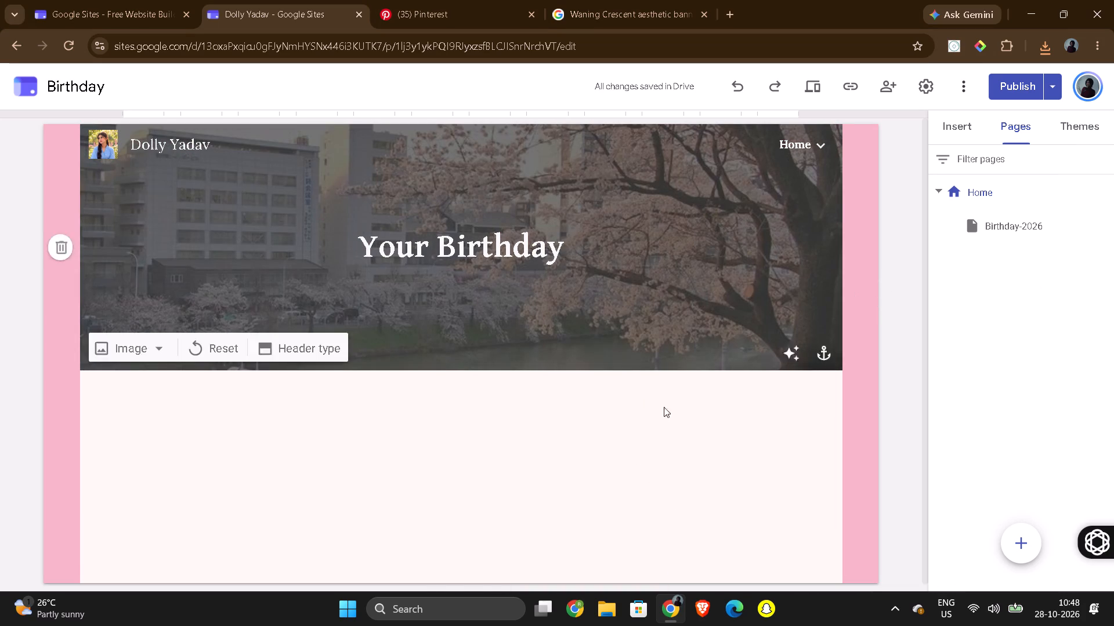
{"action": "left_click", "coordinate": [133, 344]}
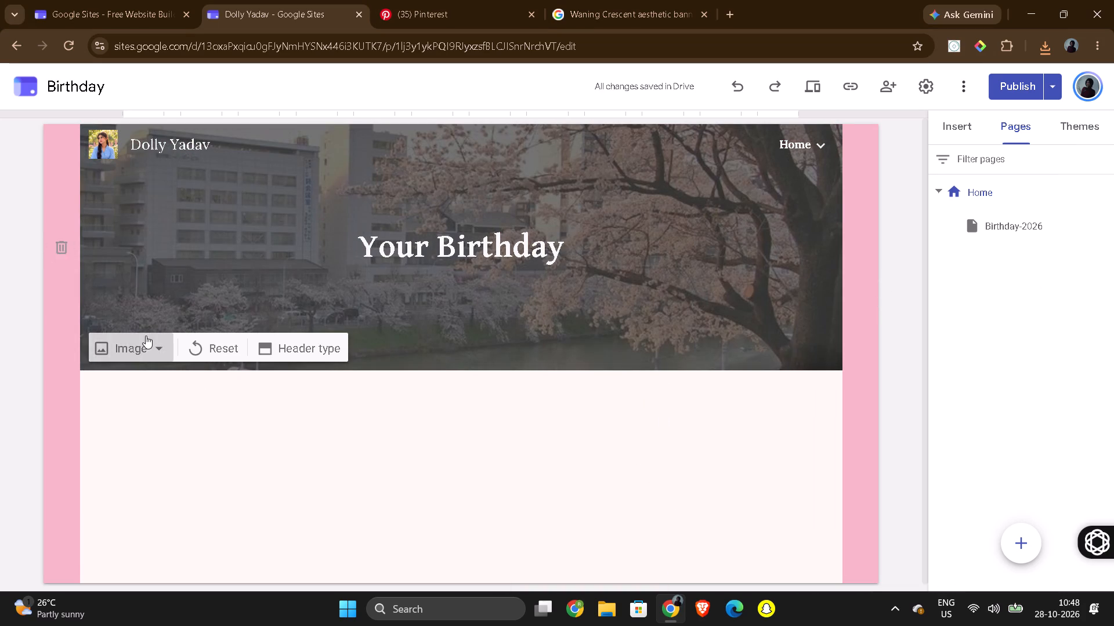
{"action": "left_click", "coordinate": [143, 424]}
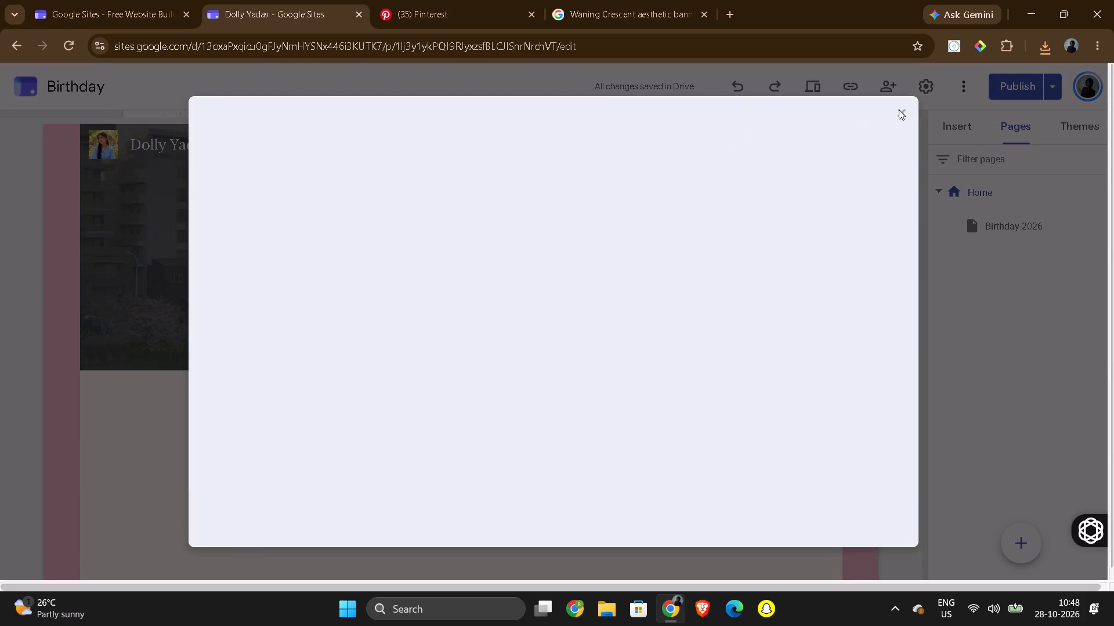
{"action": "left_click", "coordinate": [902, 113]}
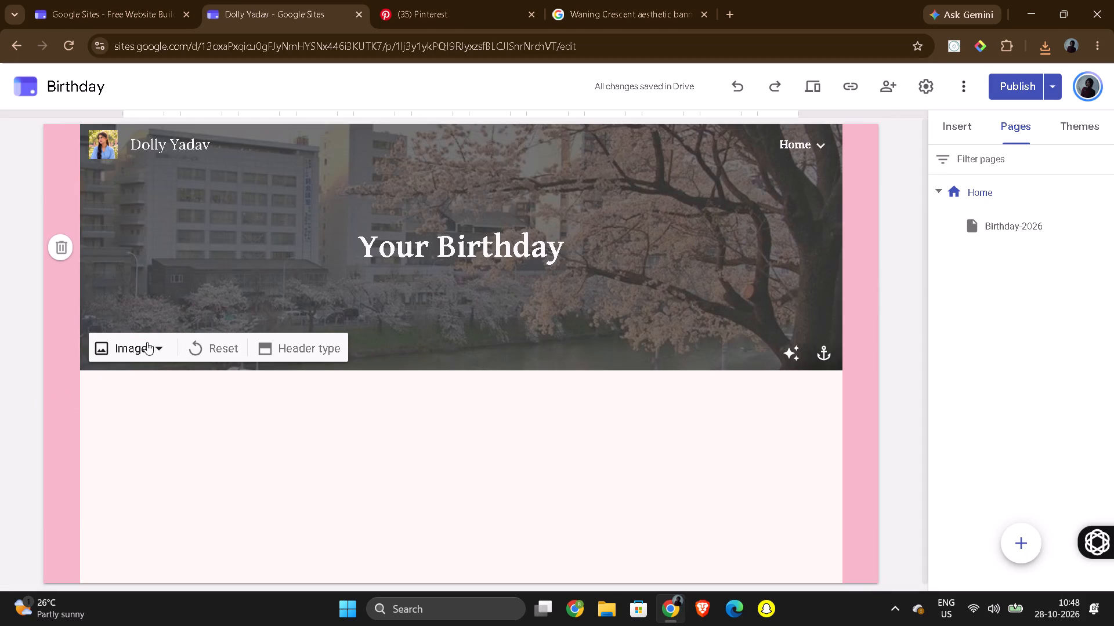
Replace the Home page header image with the downloaded sepia Paris skyline file whose name starts with "header", and check the page.
{"action": "left_click", "coordinate": [134, 347]}
{"action": "left_click", "coordinate": [158, 385]}
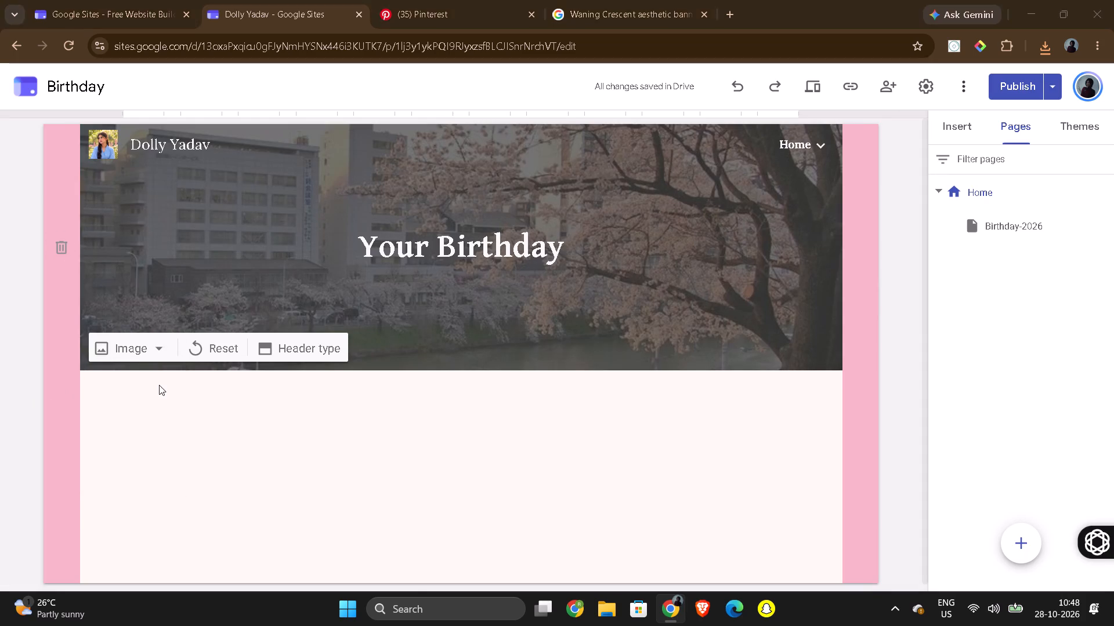
{"action": "left_click", "coordinate": [241, 144]}
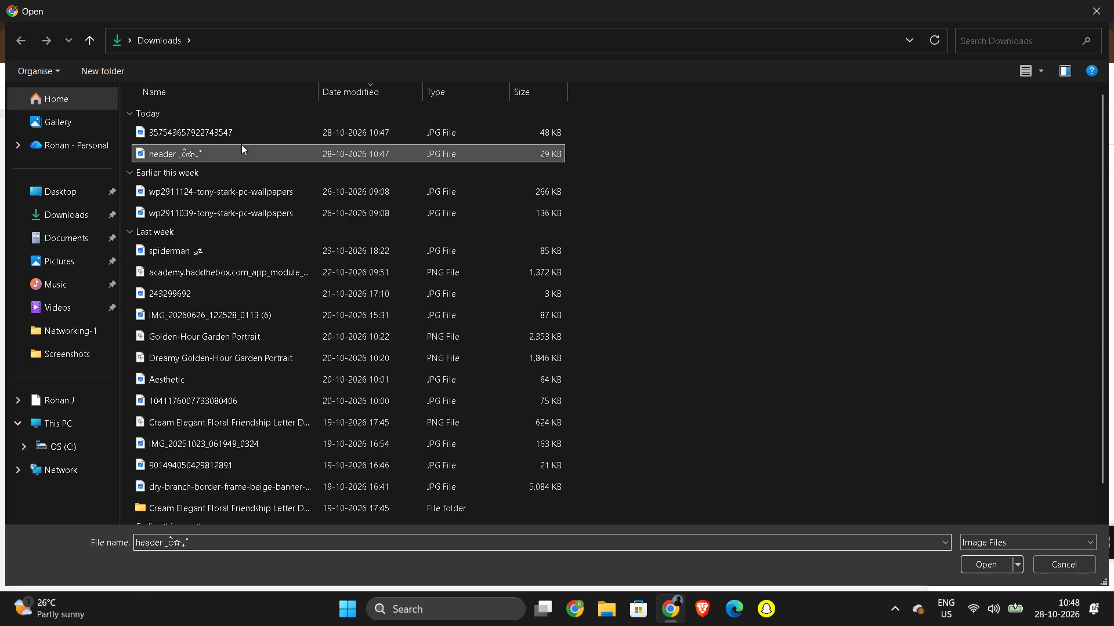
{"action": "key", "text": "Return"}
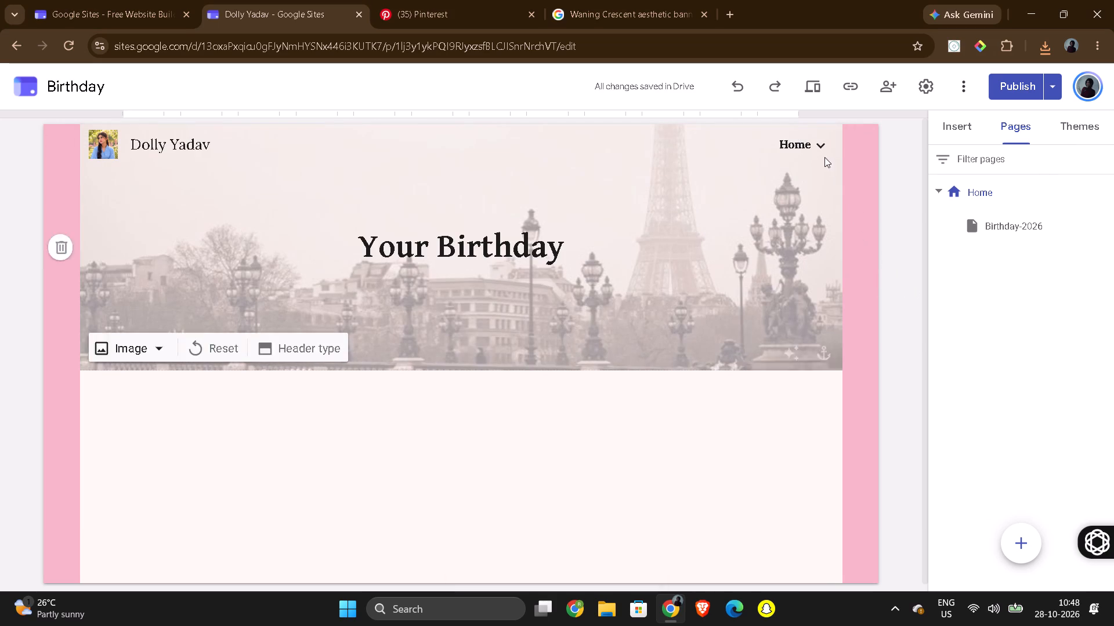
{"action": "scroll", "coordinate": [858, 263], "scroll_direction": "down", "scroll_amount": 5}
{"action": "scroll", "coordinate": [457, 455], "scroll_direction": "down", "scroll_amount": 6}
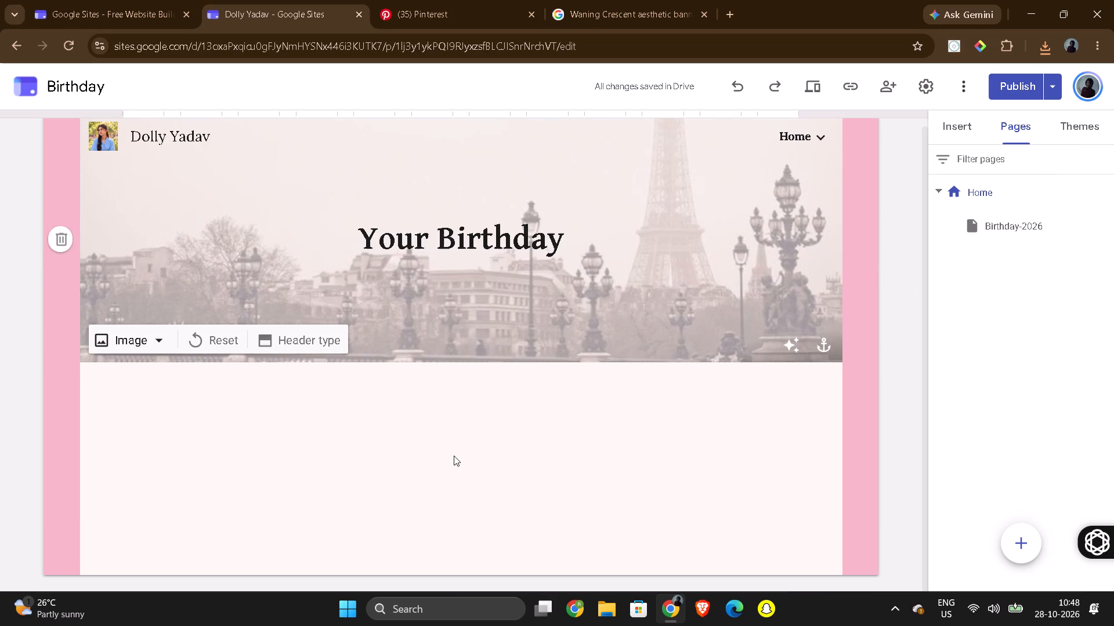
{"action": "scroll", "coordinate": [454, 456], "scroll_direction": "up", "scroll_amount": 6}
{"action": "scroll", "coordinate": [454, 456], "scroll_direction": "down", "scroll_amount": 6}
{"action": "scroll", "coordinate": [455, 454], "scroll_direction": "up", "scroll_amount": 5}
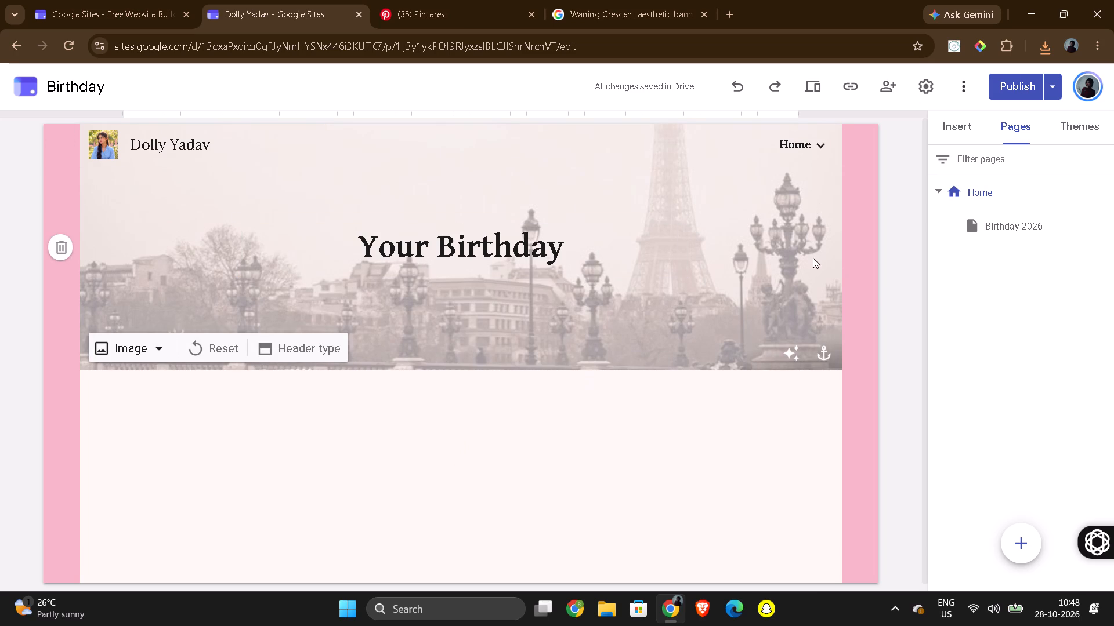
{"action": "left_click", "coordinate": [868, 292]}
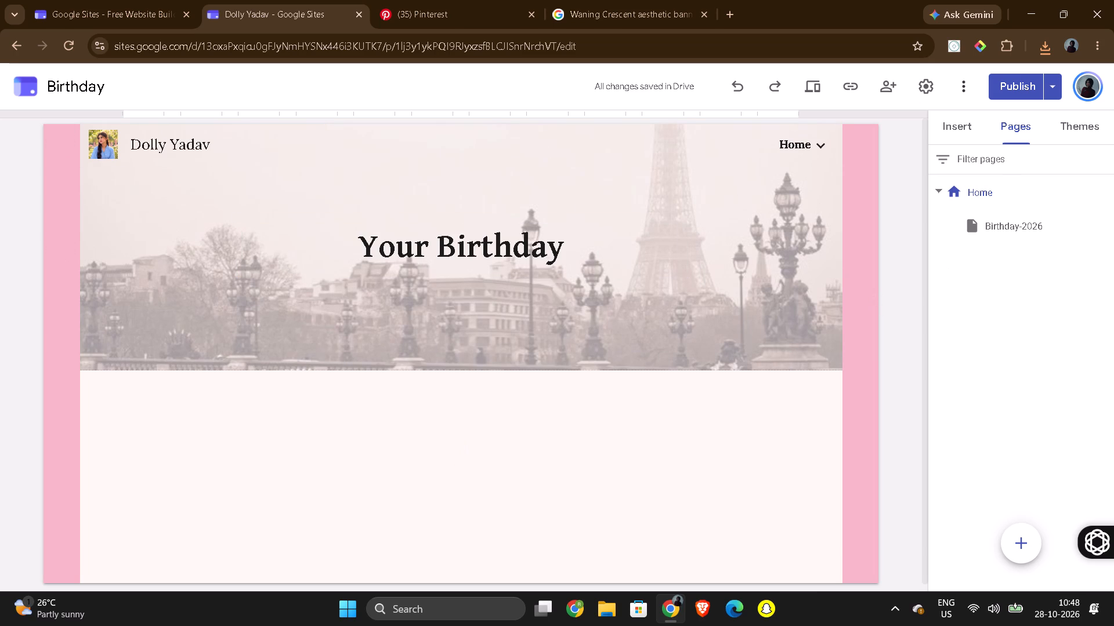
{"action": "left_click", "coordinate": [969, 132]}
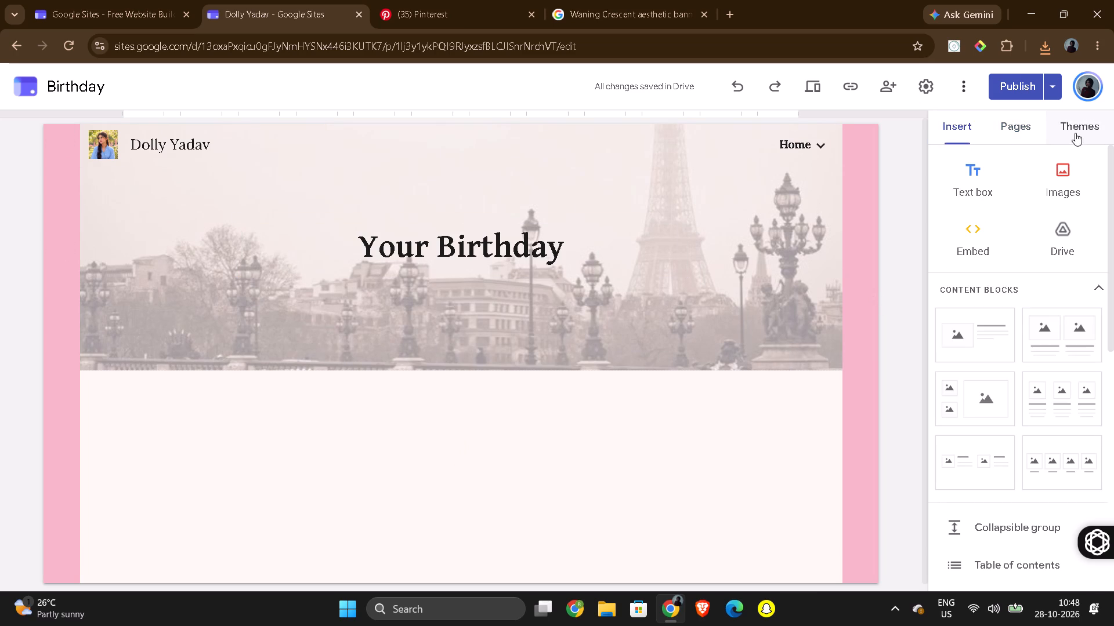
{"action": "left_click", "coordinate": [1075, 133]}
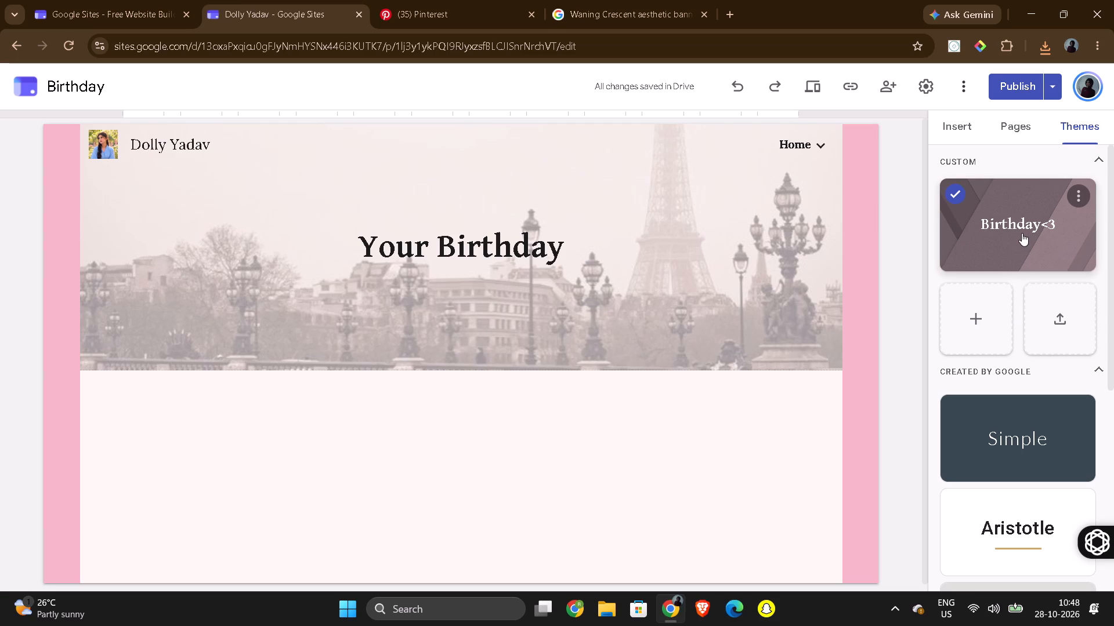
Return to Pinterest, look further through the banner results, and narrow the search to yellow aesthetic banners.
{"action": "left_click", "coordinate": [473, 4]}
{"action": "scroll", "coordinate": [471, 282], "scroll_direction": "down", "scroll_amount": 6}
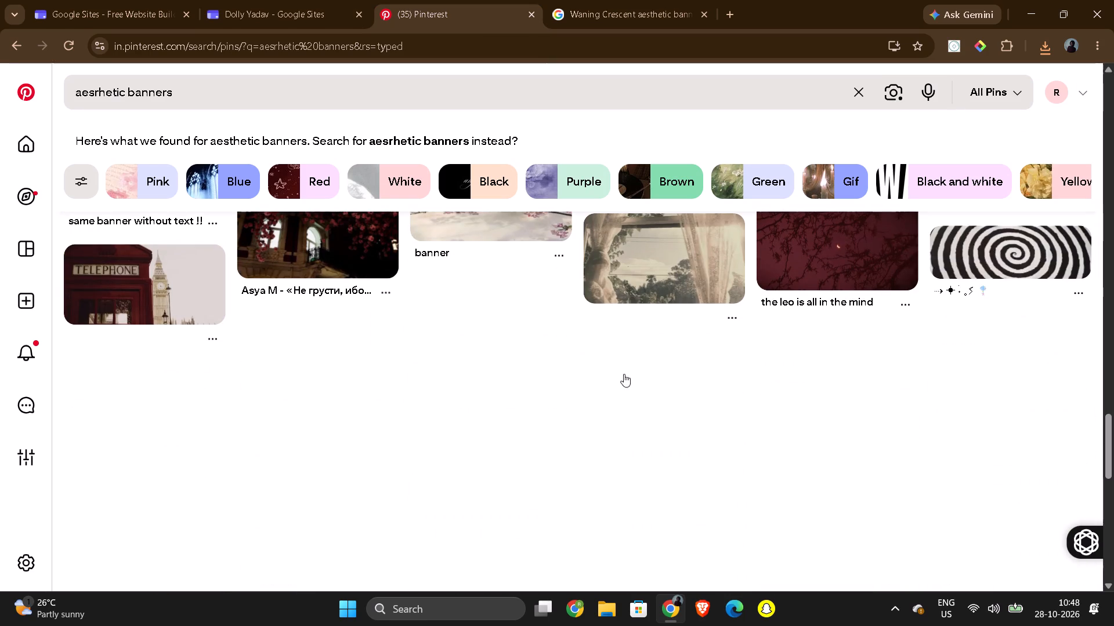
{"action": "scroll", "coordinate": [626, 374], "scroll_direction": "down", "scroll_amount": 6}
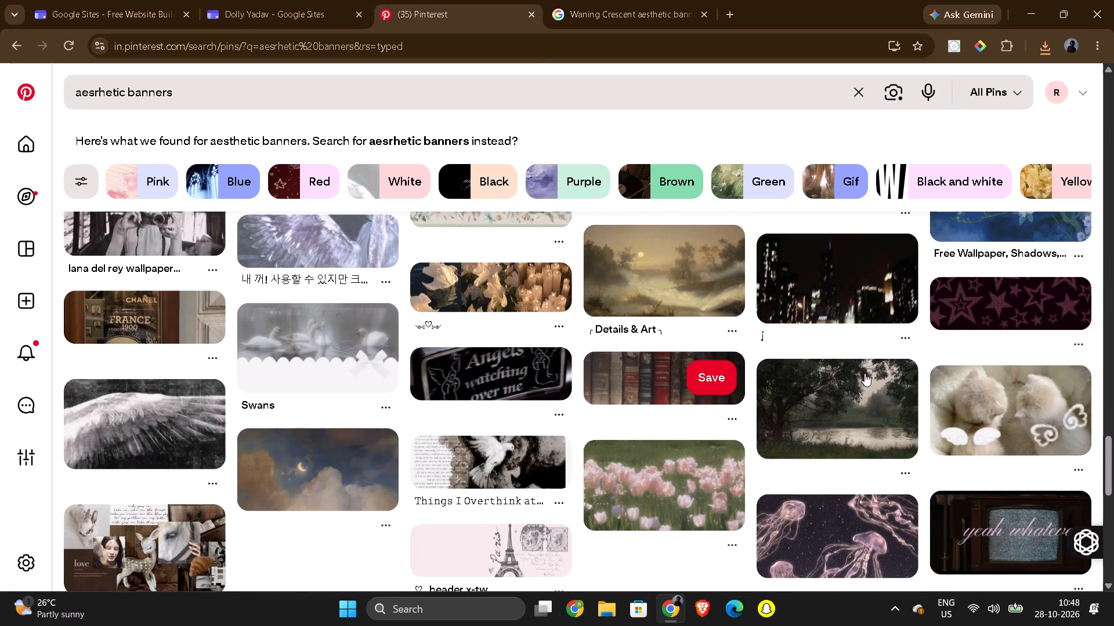
{"action": "scroll", "coordinate": [843, 403], "scroll_direction": "down", "scroll_amount": 10}
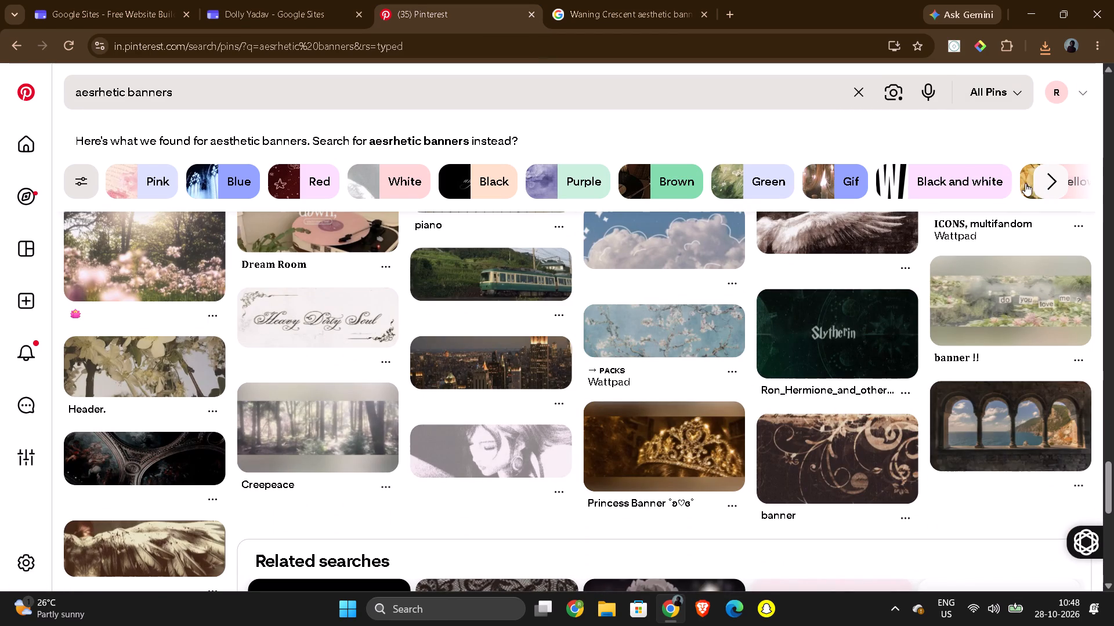
{"action": "left_click", "coordinate": [1051, 183]}
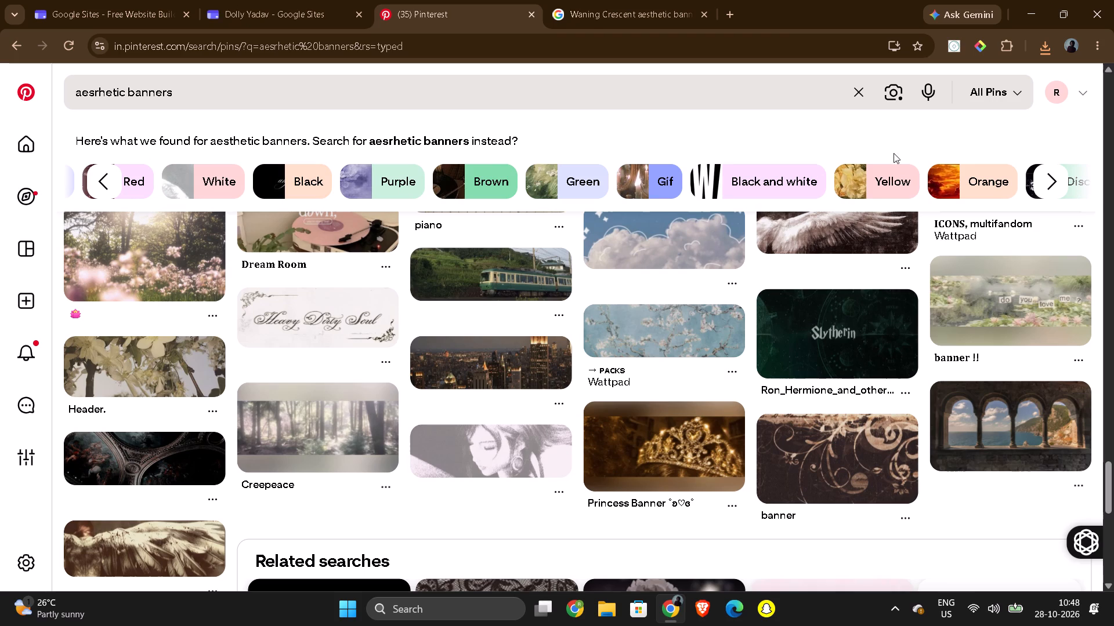
{"action": "left_click", "coordinate": [896, 188]}
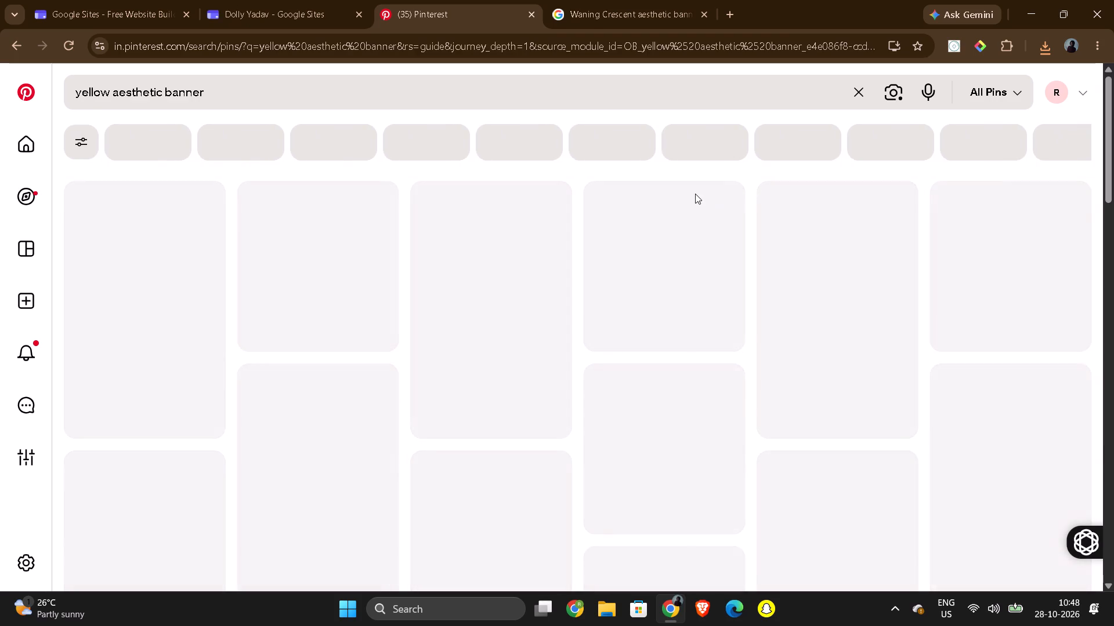
Look through the "yellow aesthetic banner" results for a suitable header image, checking the options for the yellow-green tree banner.
{"action": "scroll", "coordinate": [665, 218], "scroll_direction": "down", "scroll_amount": 2}
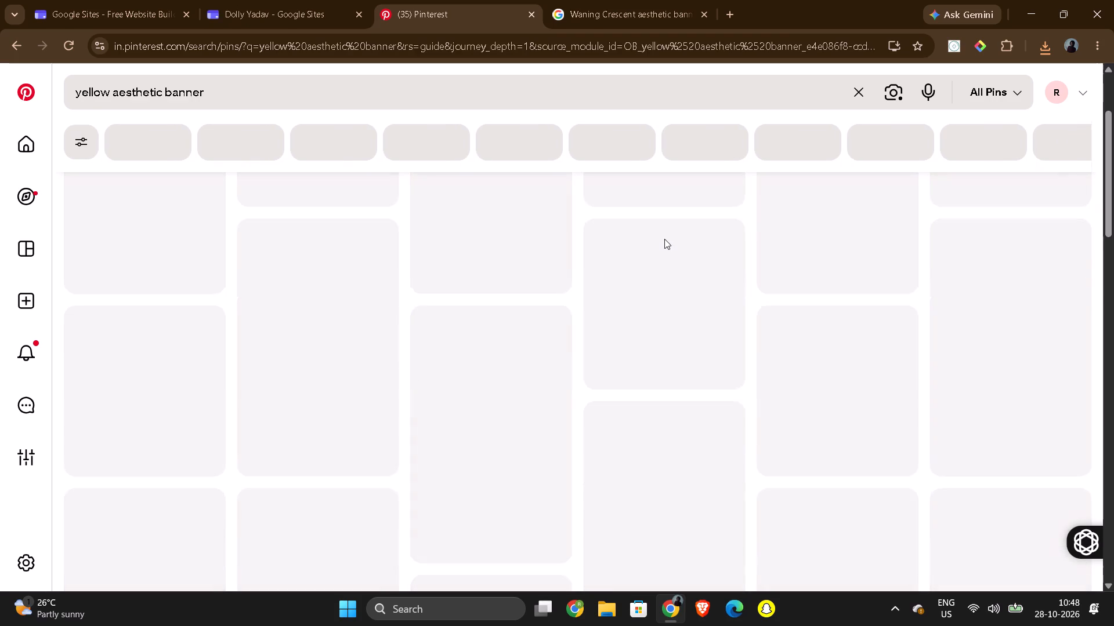
{"action": "scroll", "coordinate": [664, 239], "scroll_direction": "down", "scroll_amount": 2}
{"action": "scroll", "coordinate": [664, 239], "scroll_direction": "up", "scroll_amount": 4}
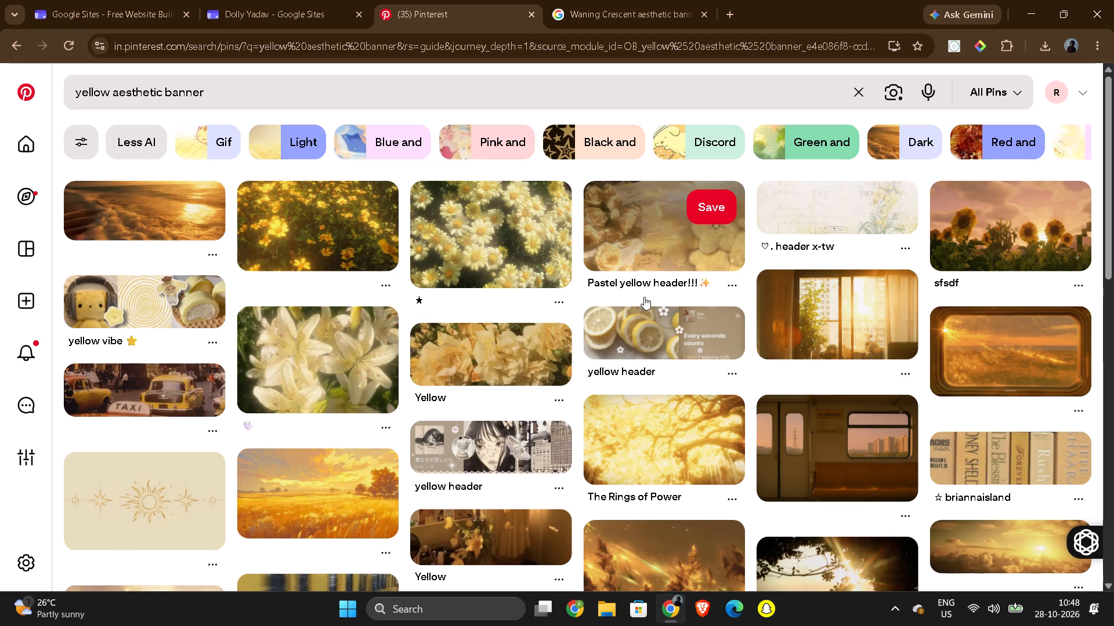
{"action": "scroll", "coordinate": [396, 396], "scroll_direction": "down", "scroll_amount": 7}
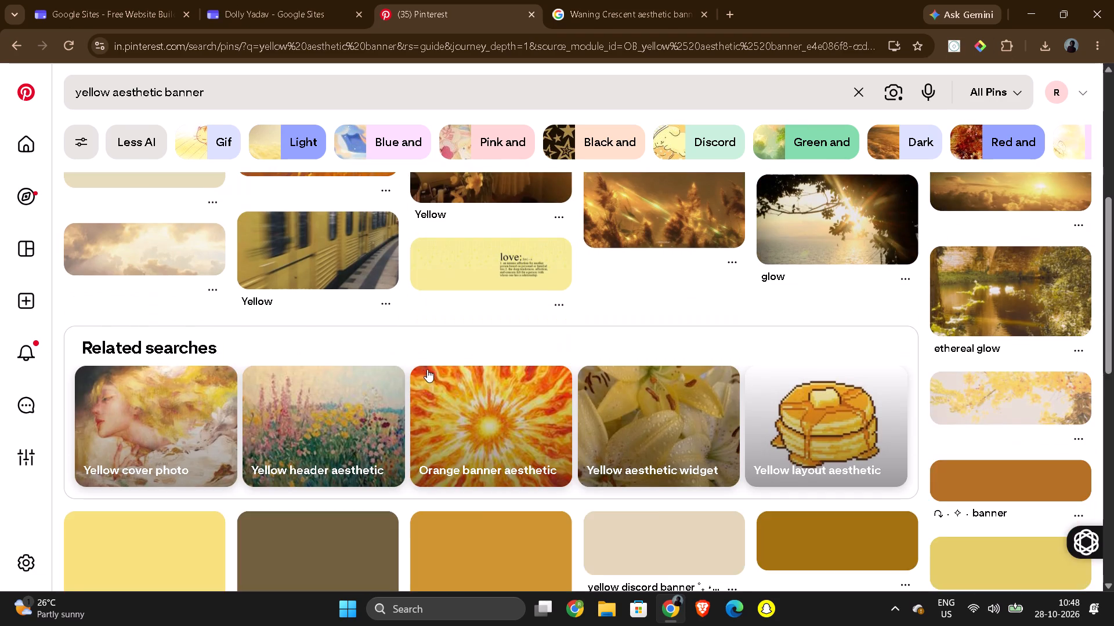
{"action": "scroll", "coordinate": [427, 369], "scroll_direction": "down", "scroll_amount": 5}
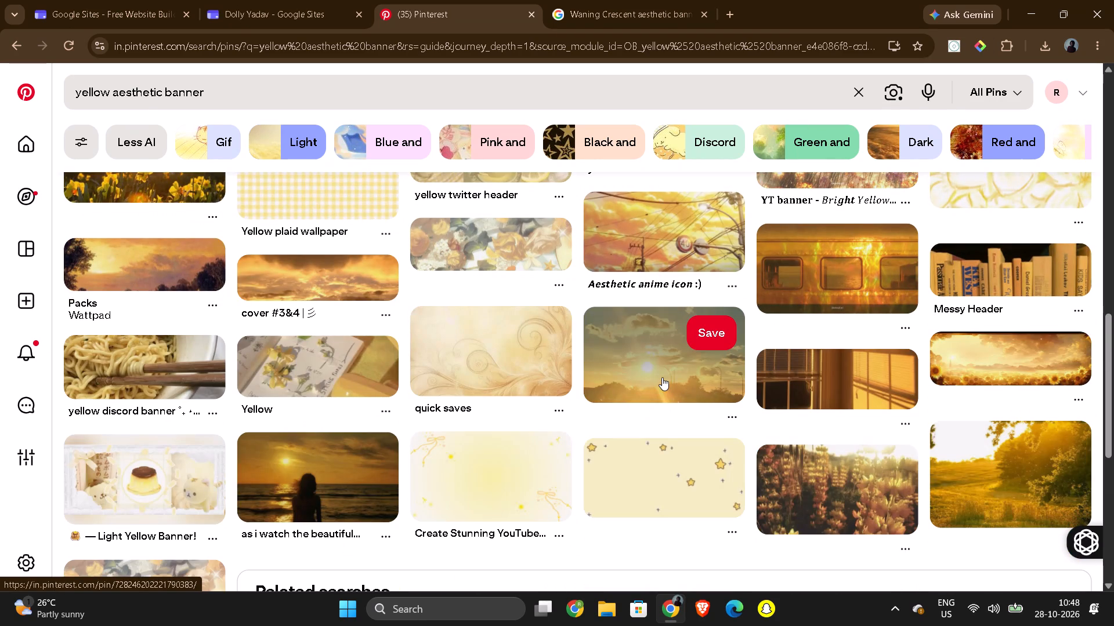
{"action": "scroll", "coordinate": [686, 407], "scroll_direction": "down", "scroll_amount": 1}
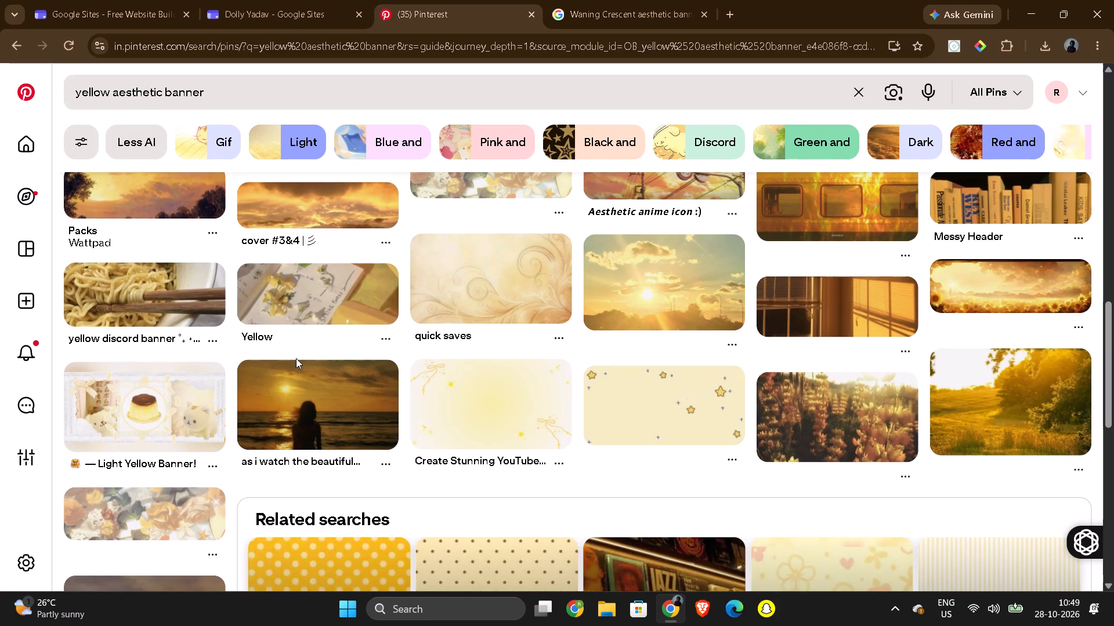
{"action": "scroll", "coordinate": [328, 383], "scroll_direction": "up", "scroll_amount": 14}
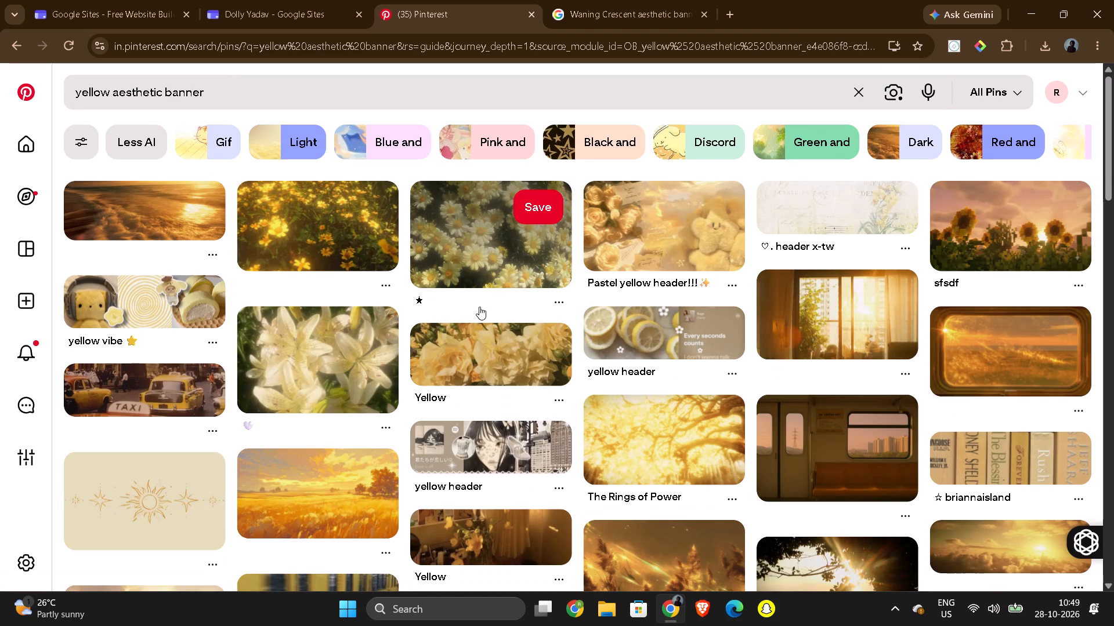
{"action": "scroll", "coordinate": [422, 469], "scroll_direction": "down", "scroll_amount": 2}
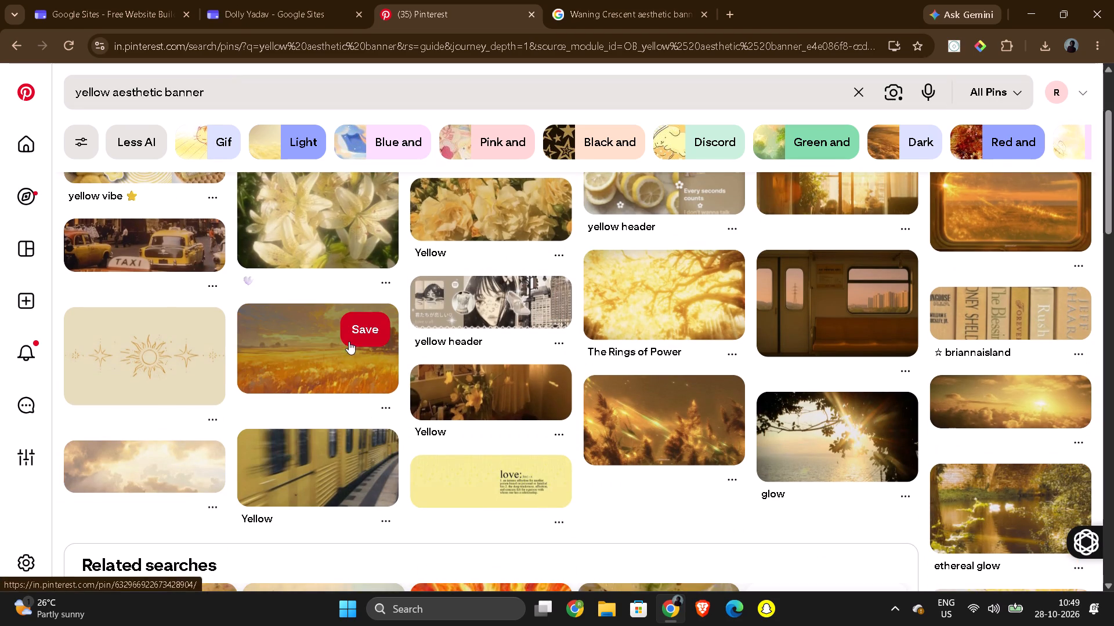
{"action": "scroll", "coordinate": [736, 438], "scroll_direction": "down", "scroll_amount": 4}
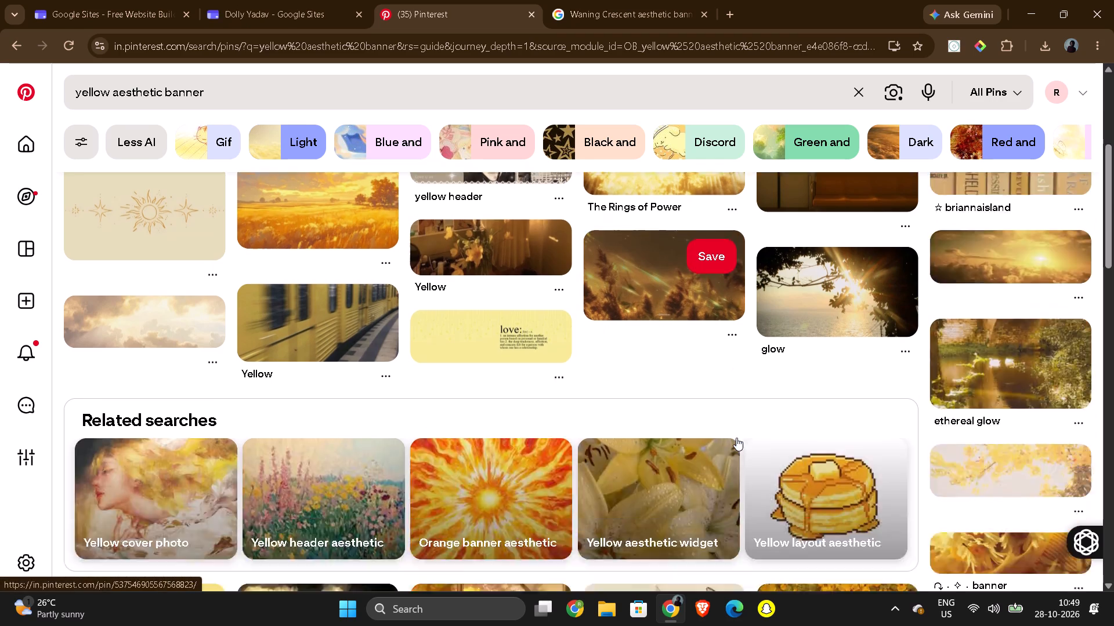
{"action": "scroll", "coordinate": [736, 438], "scroll_direction": "down", "scroll_amount": 11}
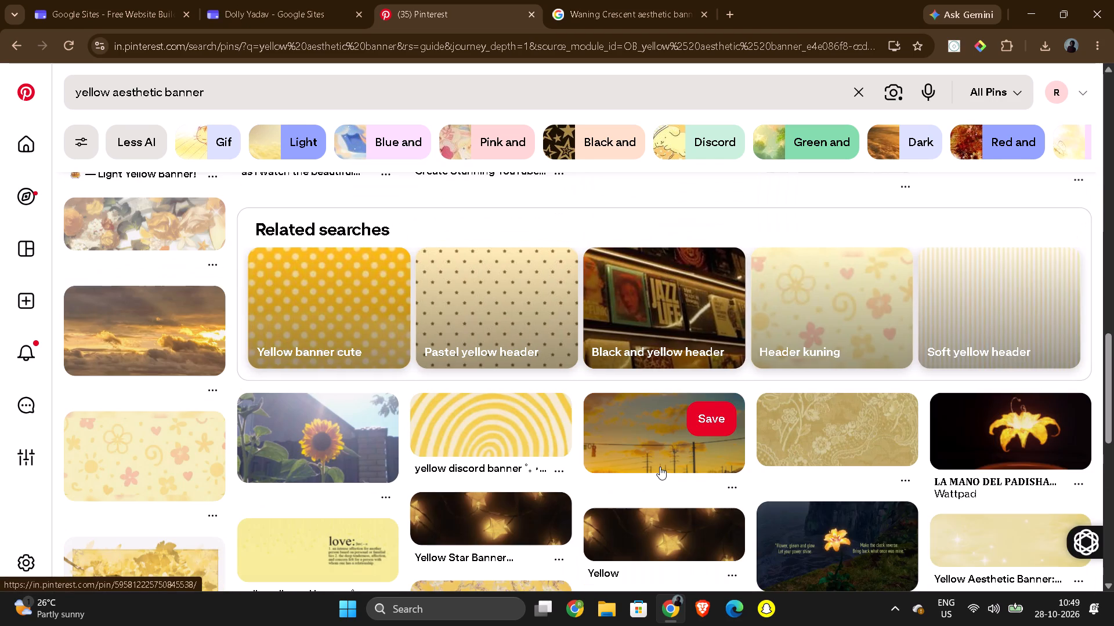
{"action": "scroll", "coordinate": [634, 377], "scroll_direction": "down", "scroll_amount": 7}
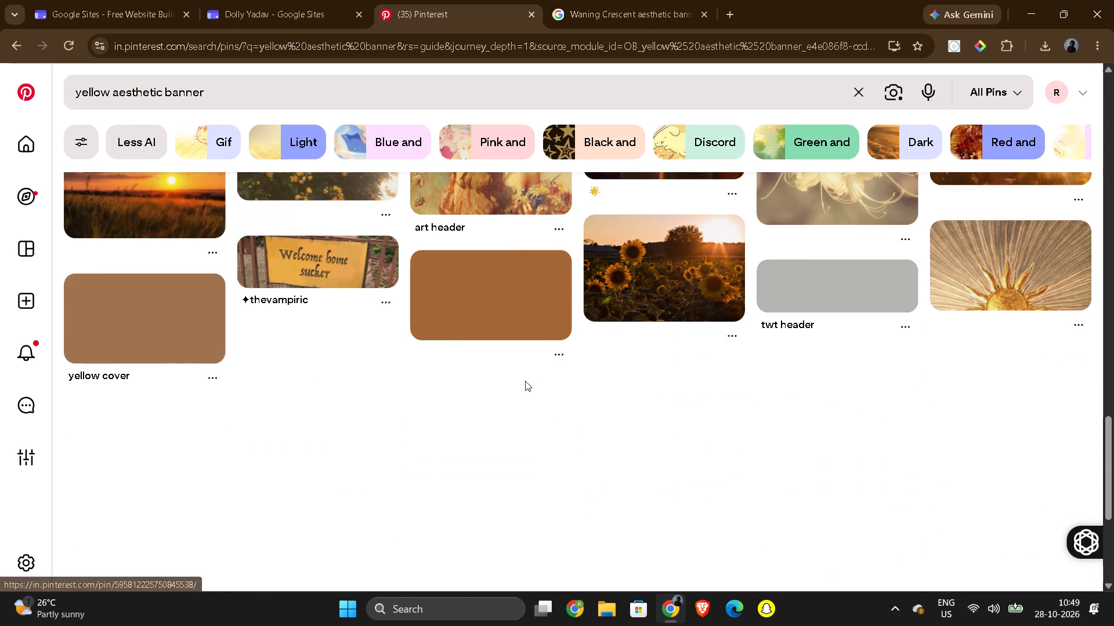
{"action": "scroll", "coordinate": [513, 381], "scroll_direction": "up", "scroll_amount": 1}
{"action": "scroll", "coordinate": [660, 479], "scroll_direction": "down", "scroll_amount": 4}
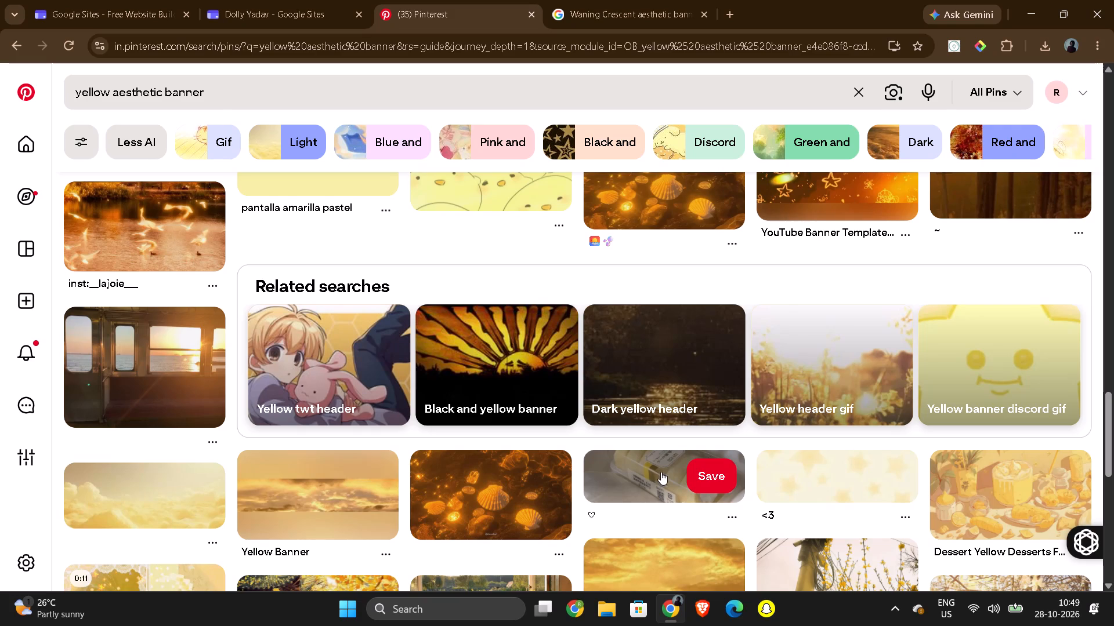
{"action": "scroll", "coordinate": [676, 463], "scroll_direction": "down", "scroll_amount": 5}
{"action": "scroll", "coordinate": [565, 423], "scroll_direction": "down", "scroll_amount": 3}
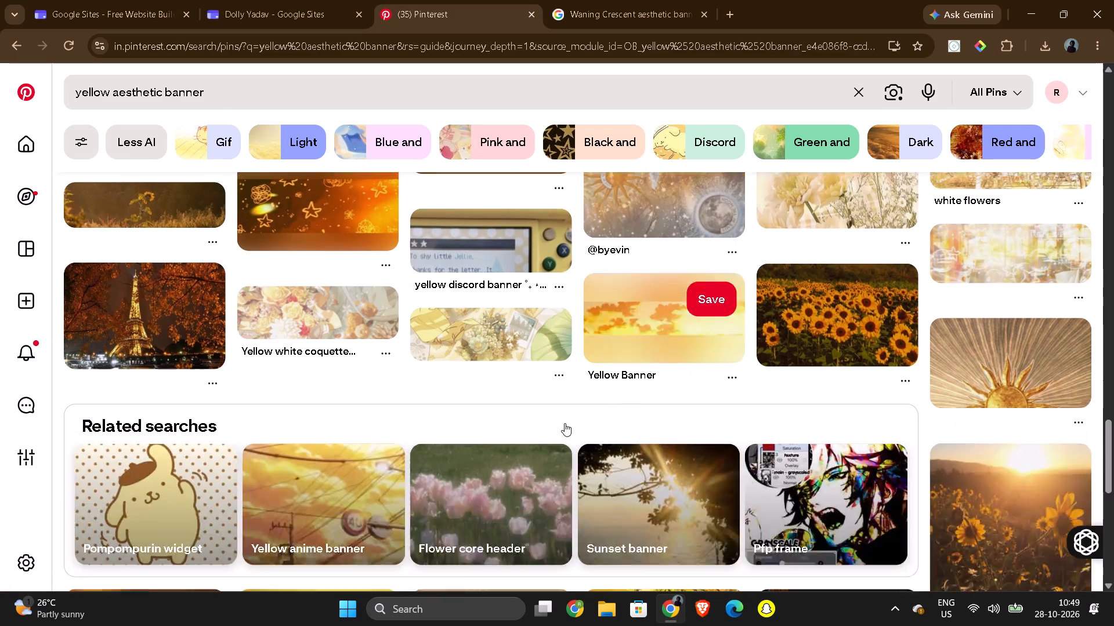
{"action": "scroll", "coordinate": [565, 423], "scroll_direction": "down", "scroll_amount": 6}
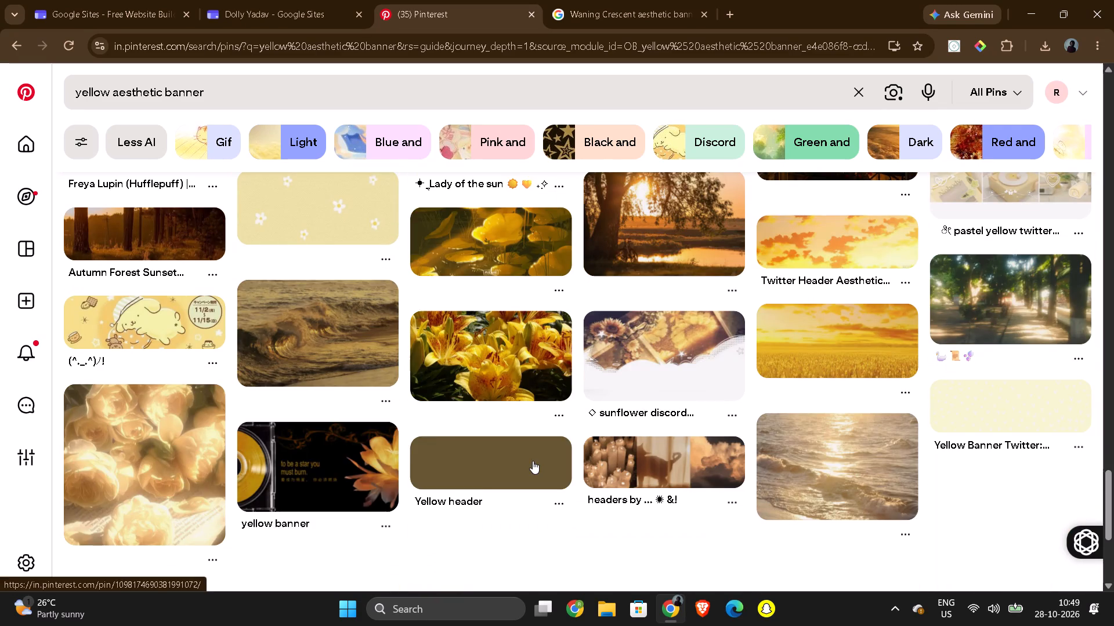
{"action": "scroll", "coordinate": [533, 461], "scroll_direction": "down", "scroll_amount": 3}
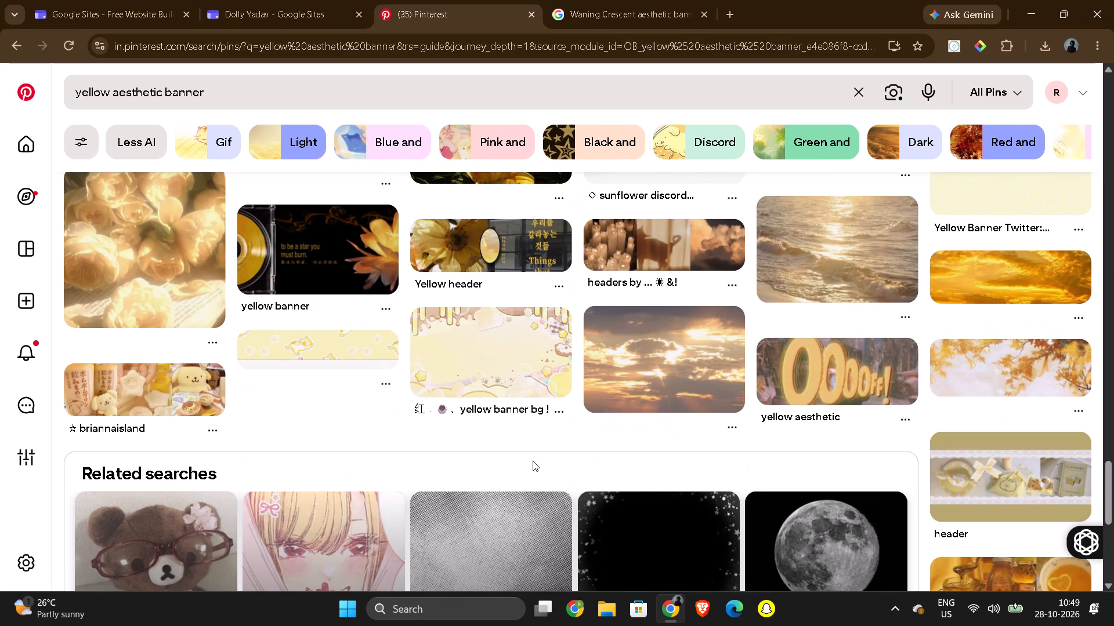
{"action": "scroll", "coordinate": [533, 461], "scroll_direction": "down", "scroll_amount": 8}
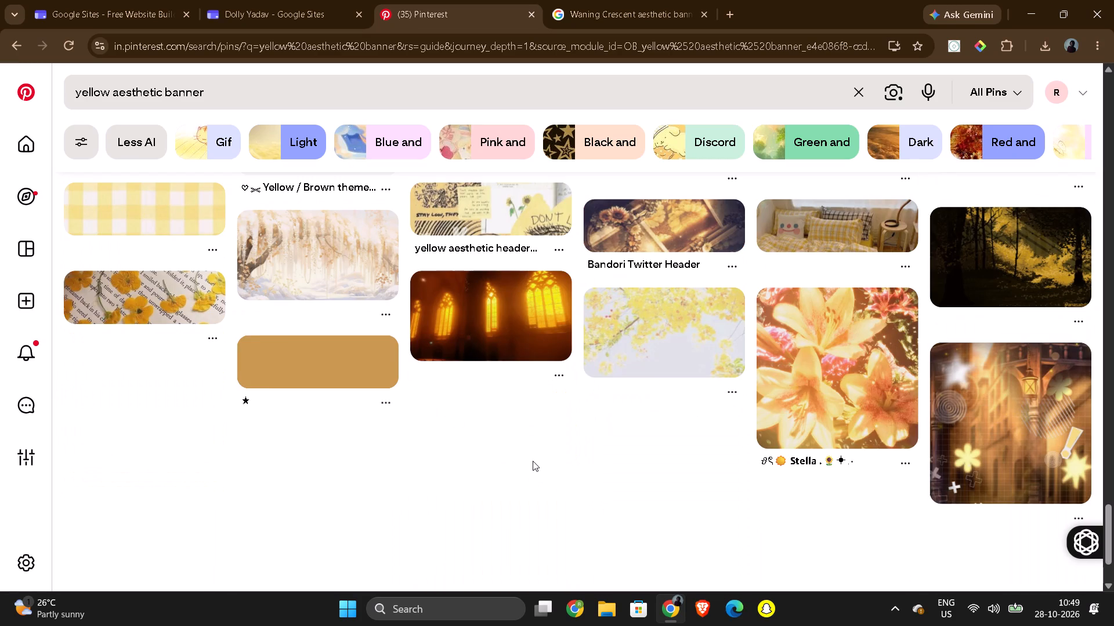
{"action": "scroll", "coordinate": [533, 461], "scroll_direction": "down", "scroll_amount": 4}
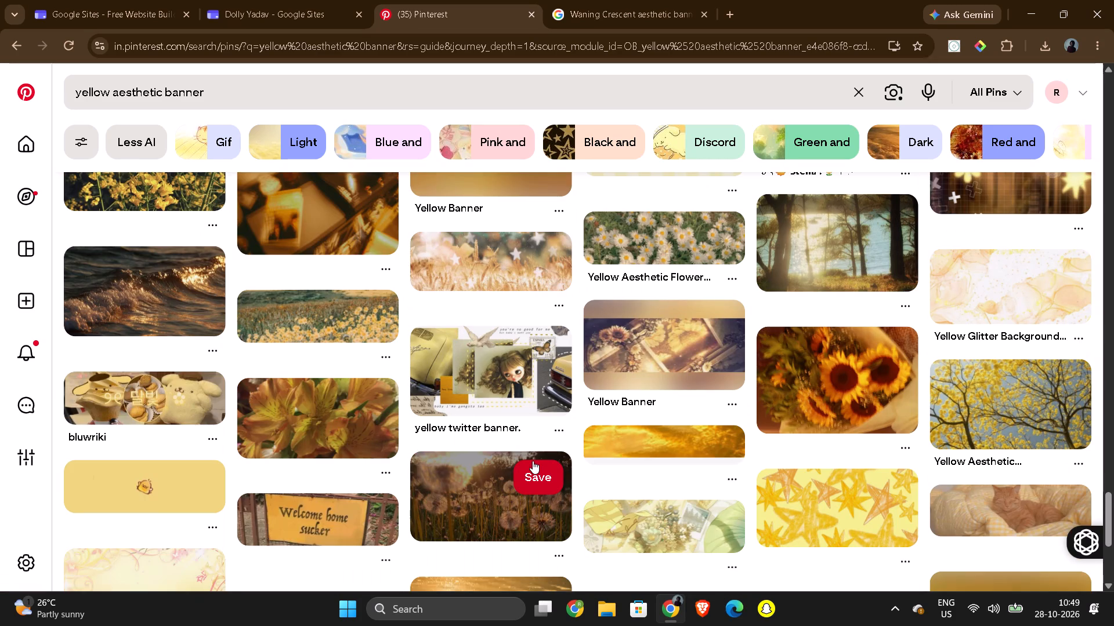
{"action": "scroll", "coordinate": [551, 439], "scroll_direction": "down", "scroll_amount": 4}
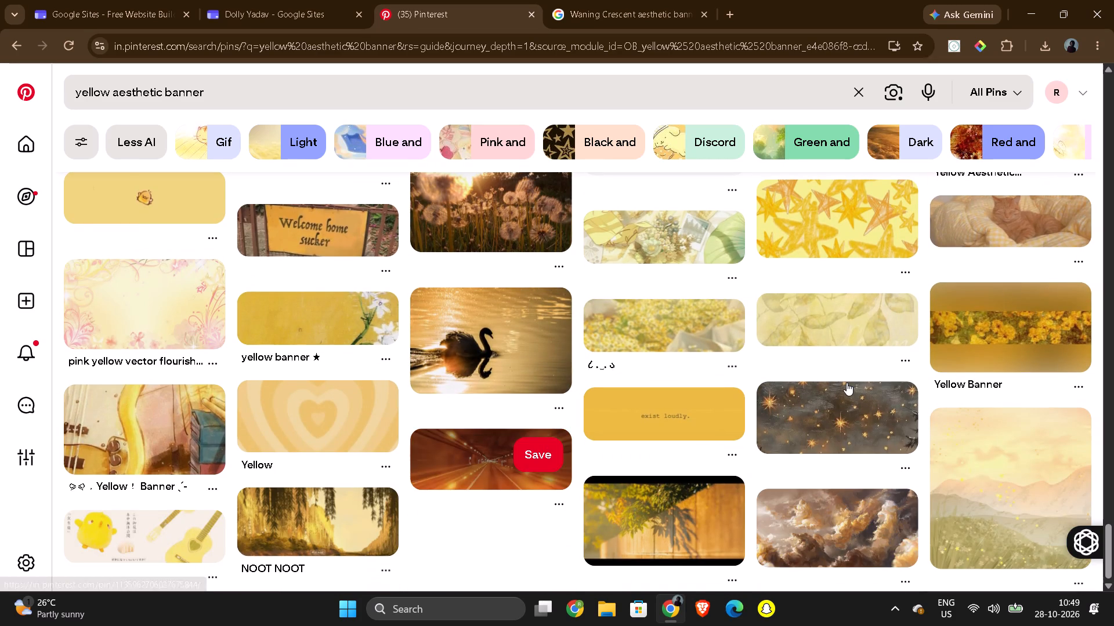
{"action": "scroll", "coordinate": [847, 383], "scroll_direction": "down", "scroll_amount": 4}
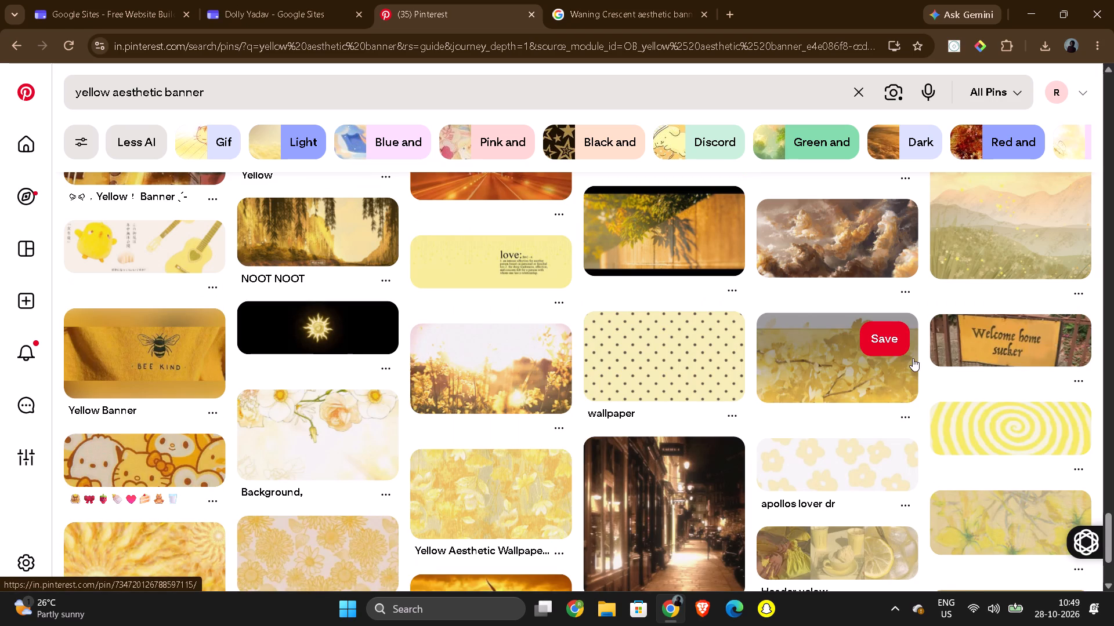
{"action": "scroll", "coordinate": [802, 450], "scroll_direction": "down", "scroll_amount": 3}
{"action": "scroll", "coordinate": [612, 339], "scroll_direction": "up", "scroll_amount": 1}
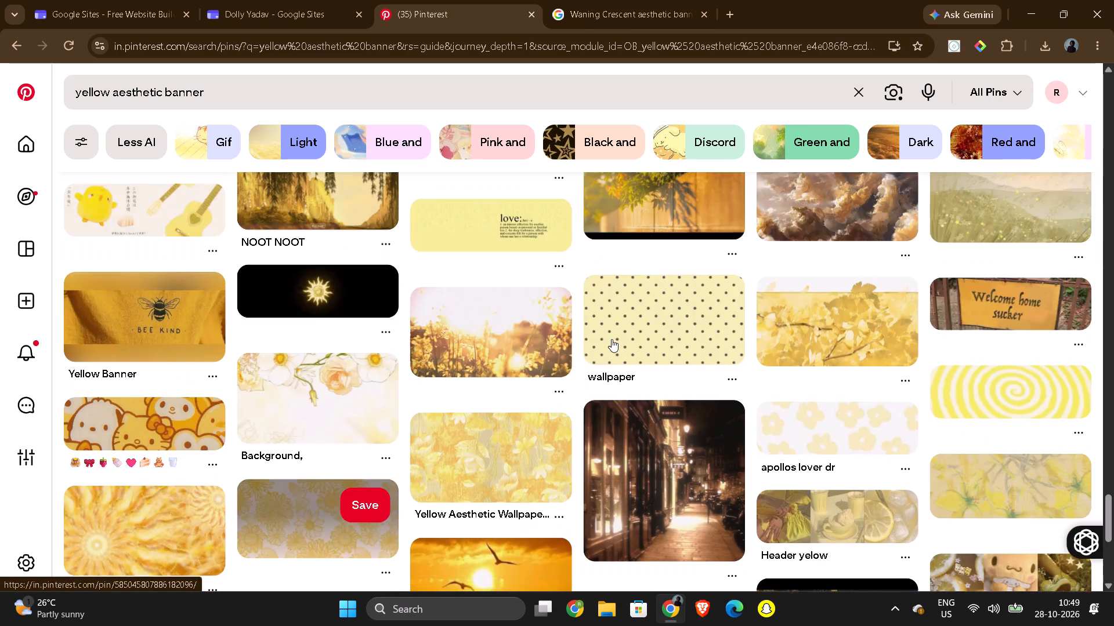
{"action": "scroll", "coordinate": [612, 339], "scroll_direction": "up", "scroll_amount": 3}
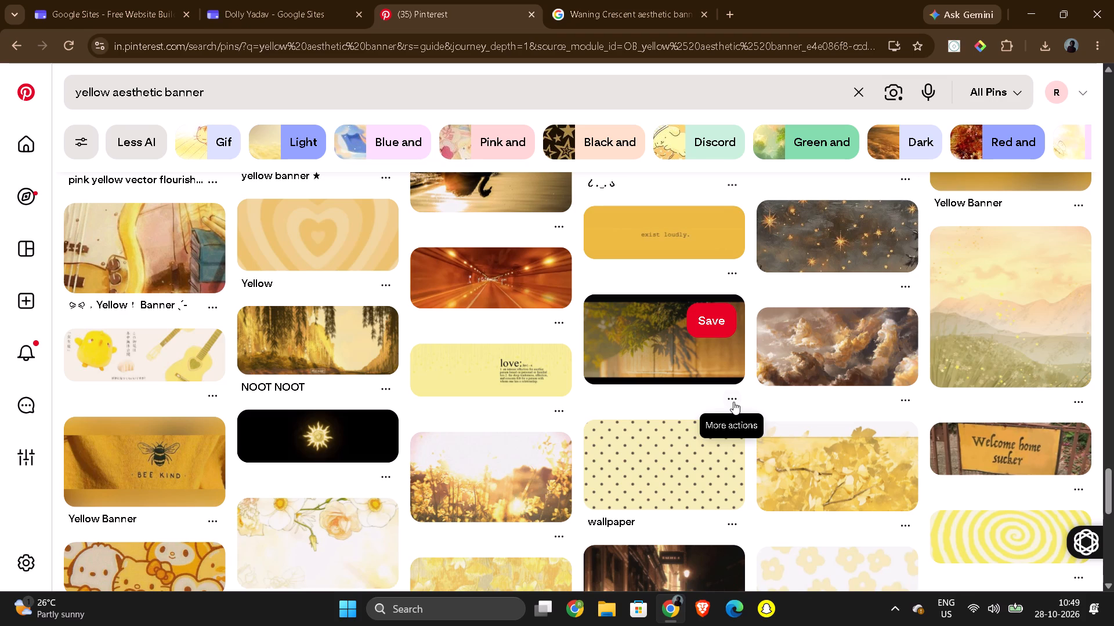
{"action": "left_click", "coordinate": [733, 402]}
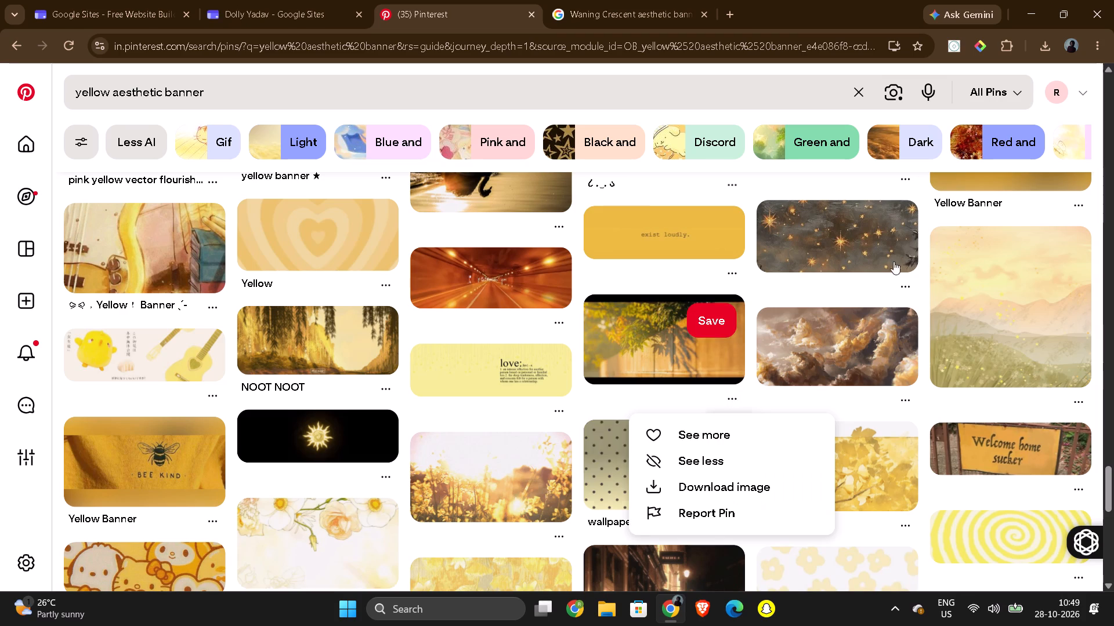
{"action": "scroll", "coordinate": [710, 328], "scroll_direction": "down", "scroll_amount": 6}
{"action": "scroll", "coordinate": [605, 391], "scroll_direction": "down", "scroll_amount": 5}
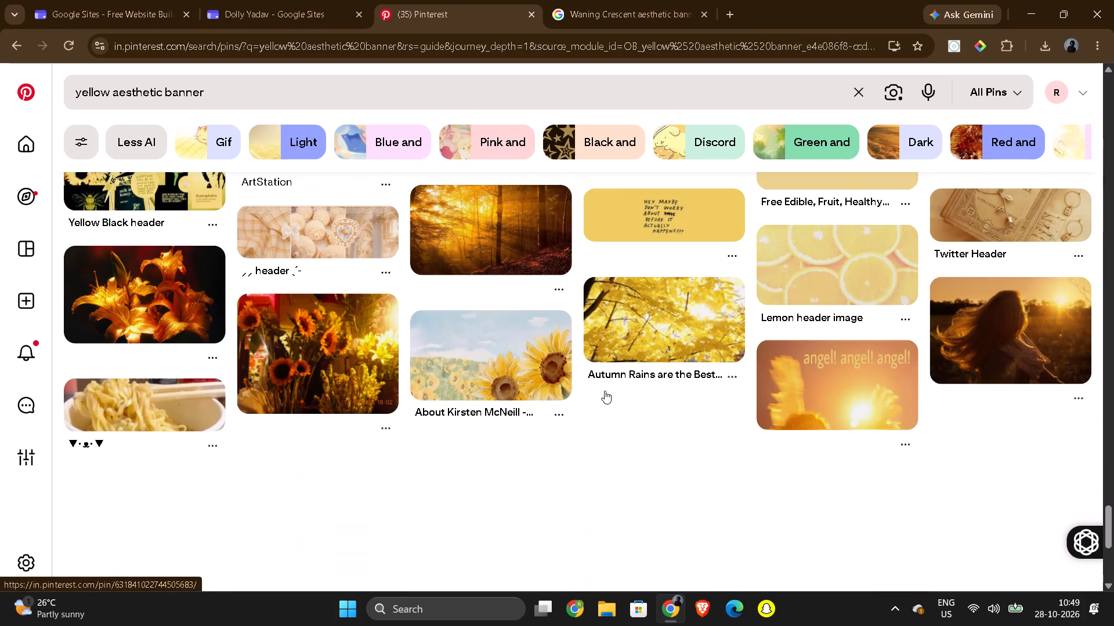
Look further through the "yellow aesthetic banner" results for an image that could suit the Home page header.
{"action": "scroll", "coordinate": [570, 401], "scroll_direction": "down", "scroll_amount": 4}
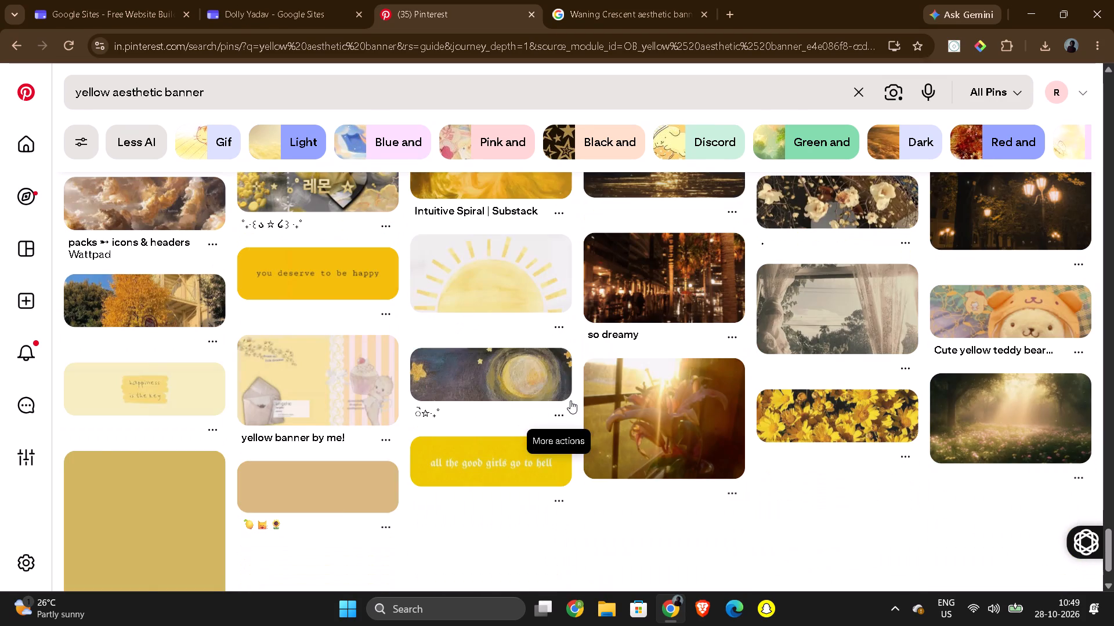
{"action": "scroll", "coordinate": [493, 465], "scroll_direction": "down", "scroll_amount": 3}
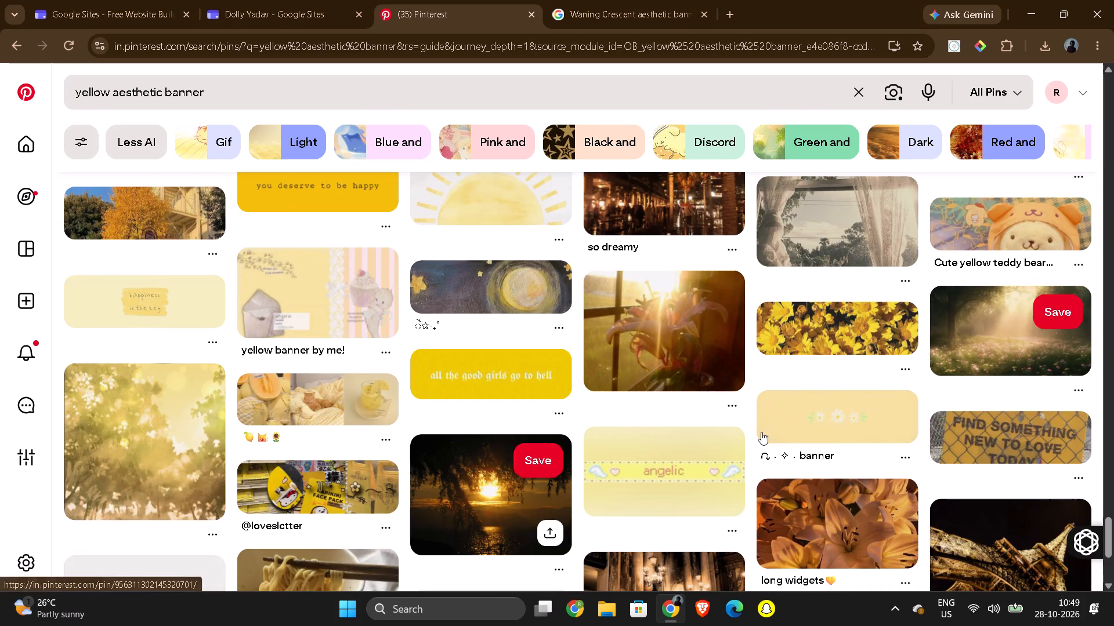
{"action": "scroll", "coordinate": [758, 434], "scroll_direction": "down", "scroll_amount": 6}
{"action": "scroll", "coordinate": [758, 438], "scroll_direction": "up", "scroll_amount": 3}
{"action": "scroll", "coordinate": [810, 445], "scroll_direction": "down", "scroll_amount": 3}
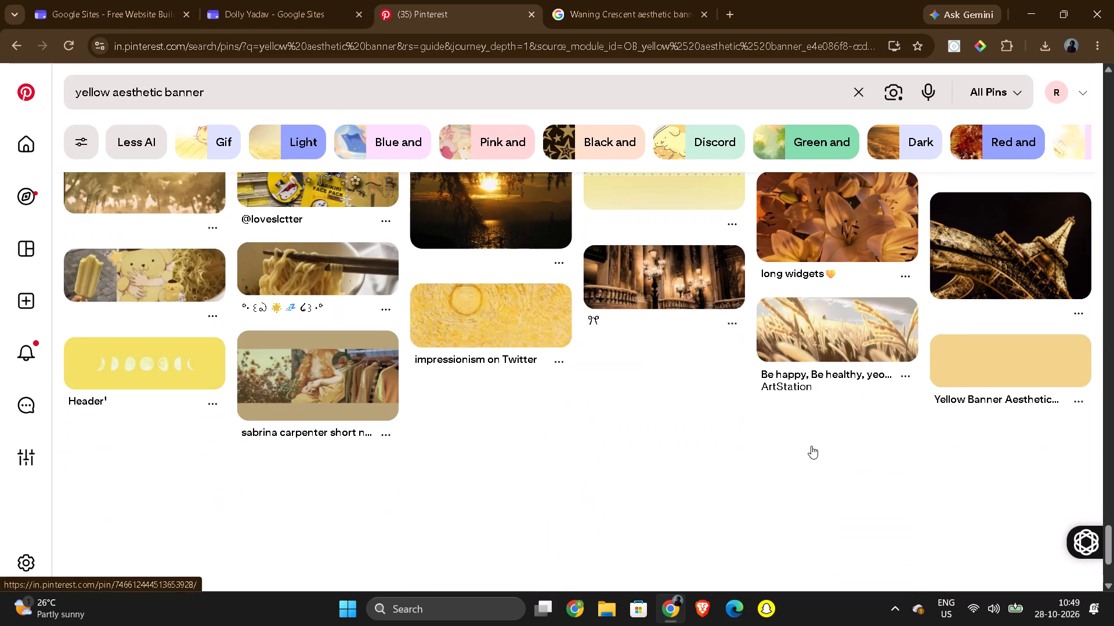
{"action": "scroll", "coordinate": [466, 387], "scroll_direction": "down", "scroll_amount": 4}
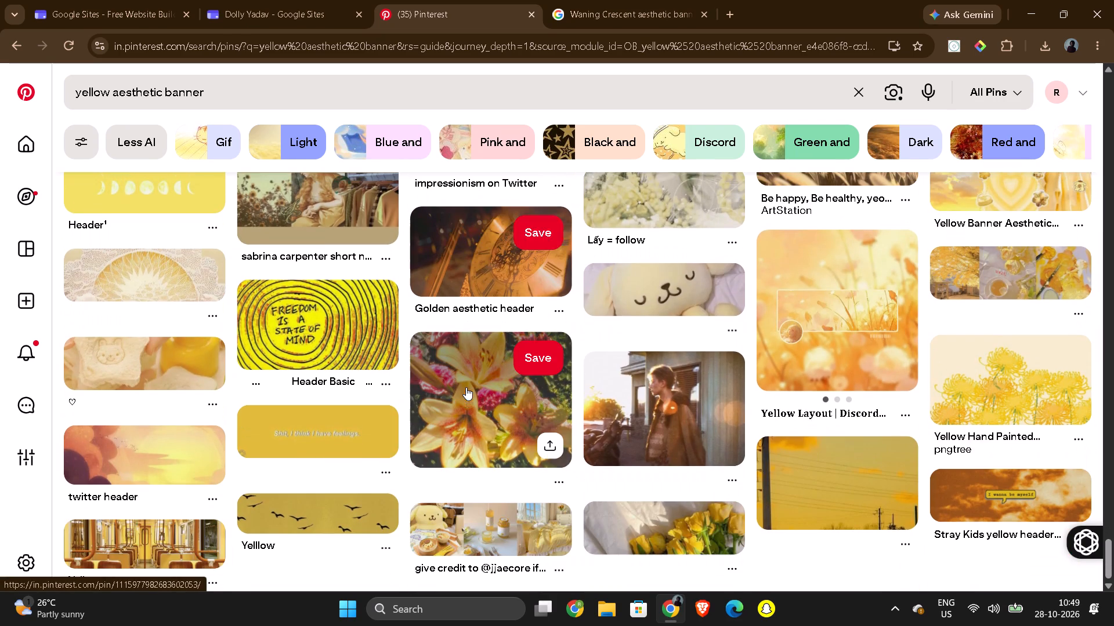
{"action": "scroll", "coordinate": [570, 397], "scroll_direction": "down", "scroll_amount": 4}
{"action": "scroll", "coordinate": [938, 387], "scroll_direction": "down", "scroll_amount": 2}
{"action": "scroll", "coordinate": [938, 387], "scroll_direction": "up", "scroll_amount": 2}
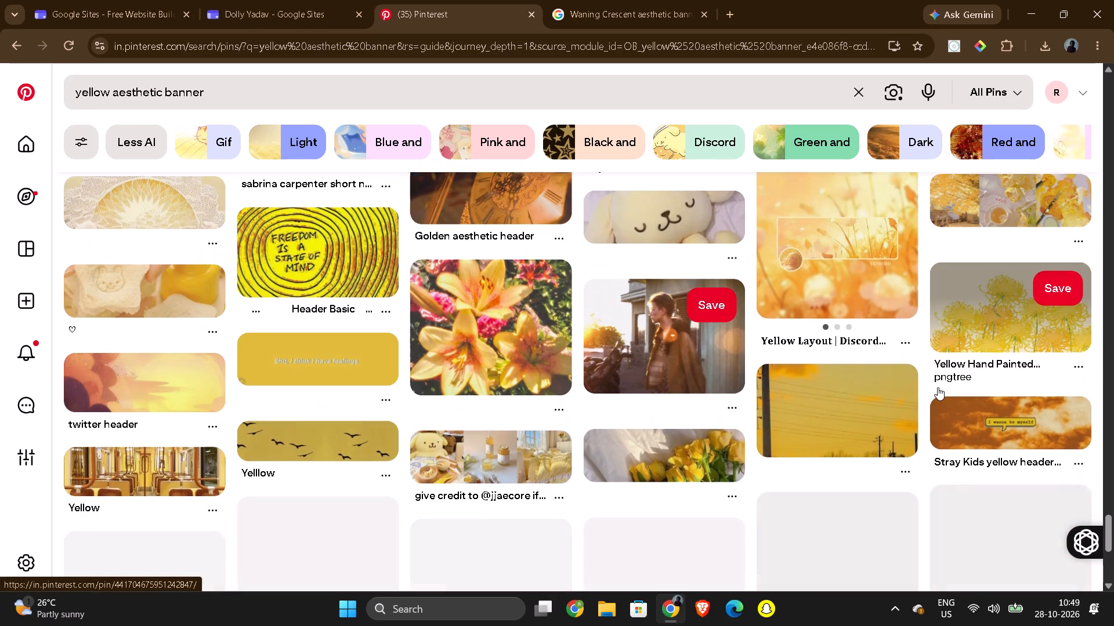
{"action": "scroll", "coordinate": [816, 375], "scroll_direction": "down", "scroll_amount": 5}
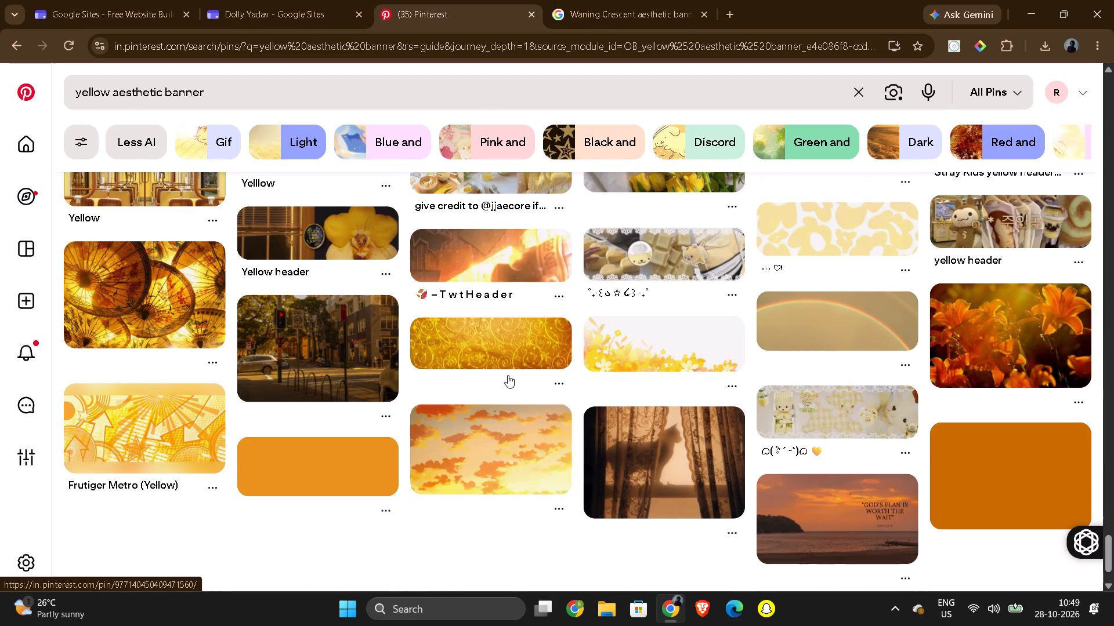
{"action": "scroll", "coordinate": [400, 436], "scroll_direction": "down", "scroll_amount": 4}
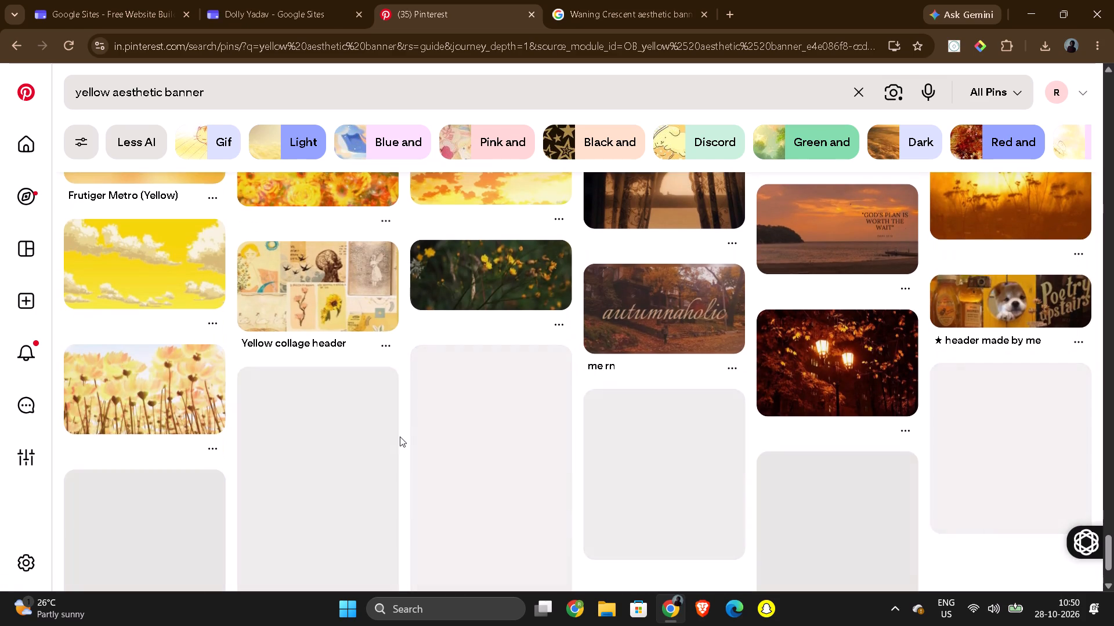
{"action": "scroll", "coordinate": [400, 436], "scroll_direction": "up", "scroll_amount": 1}
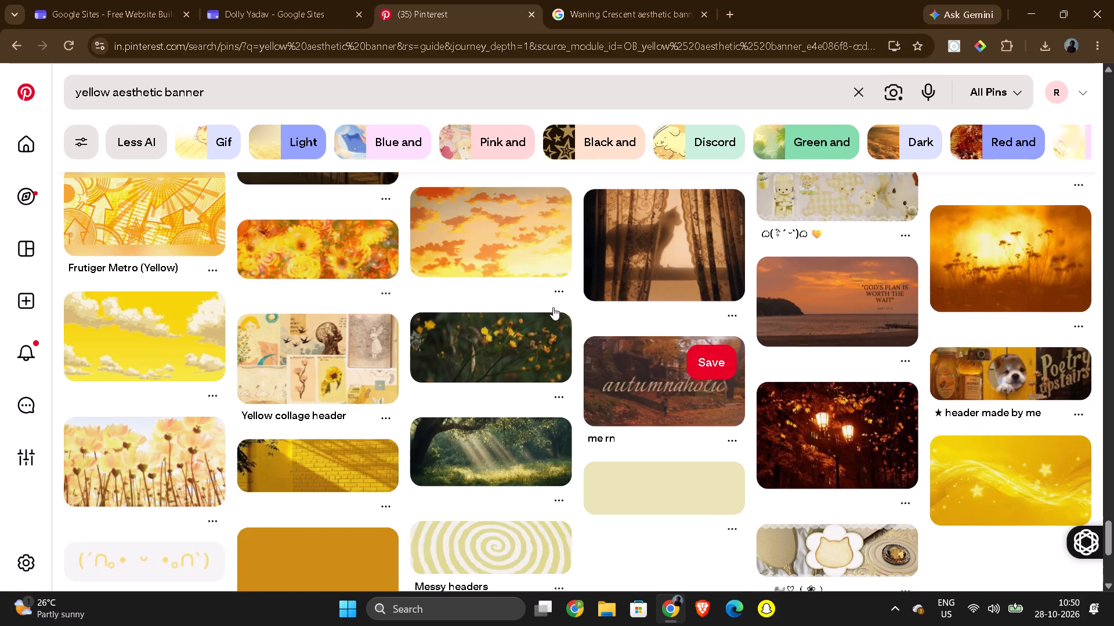
Download the yellow sky image with orange clouds from the banner results.
{"action": "left_click", "coordinate": [560, 293]}
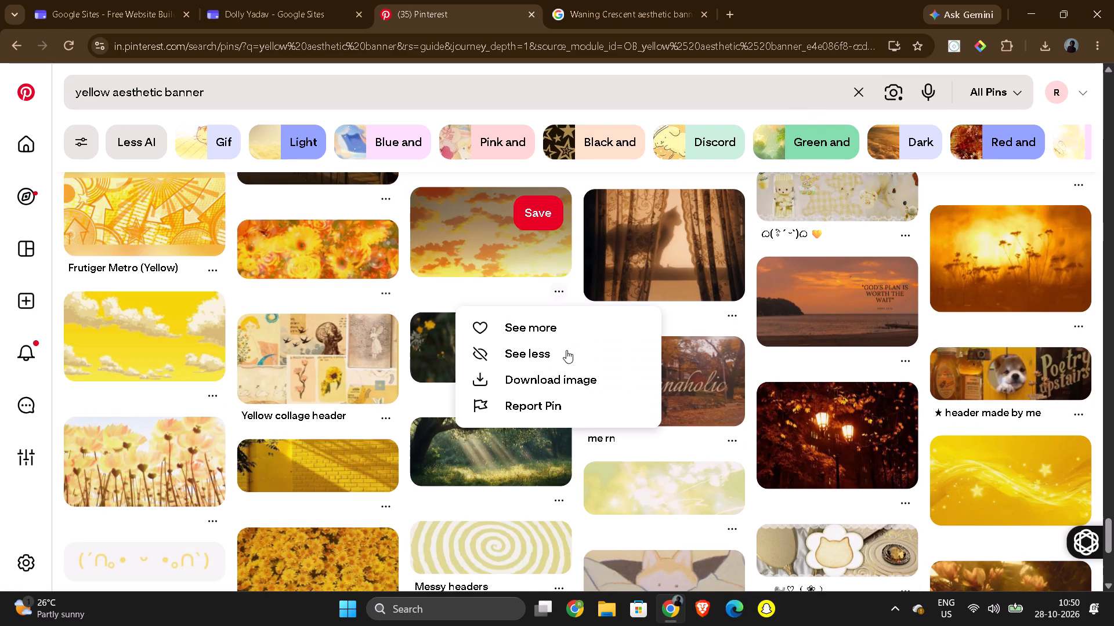
{"action": "left_click", "coordinate": [572, 378]}
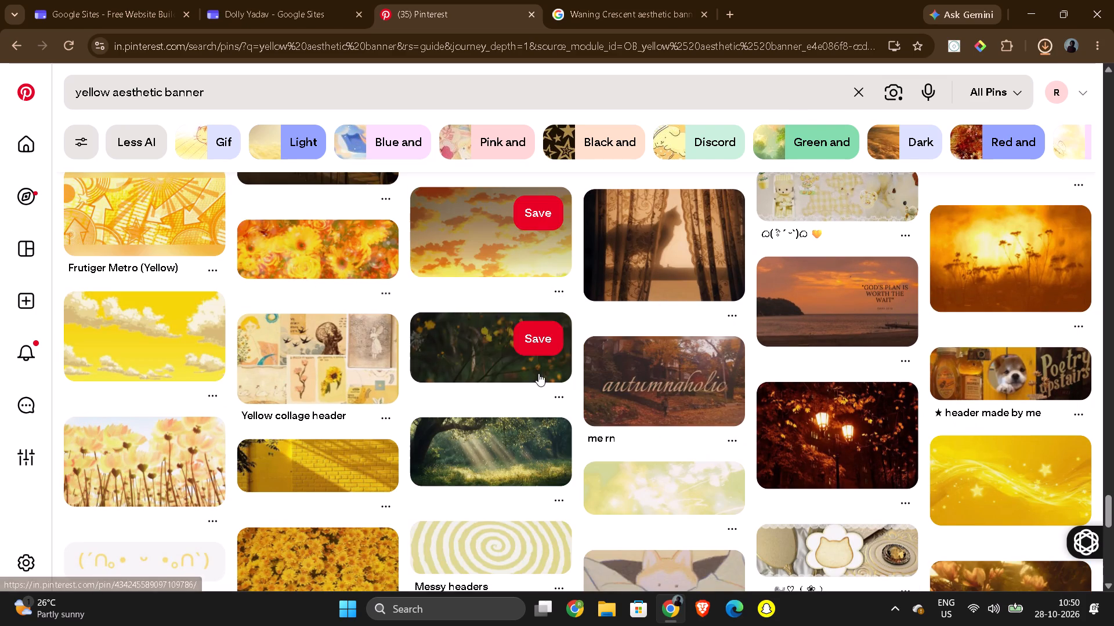
{"action": "left_click", "coordinate": [323, 0]}
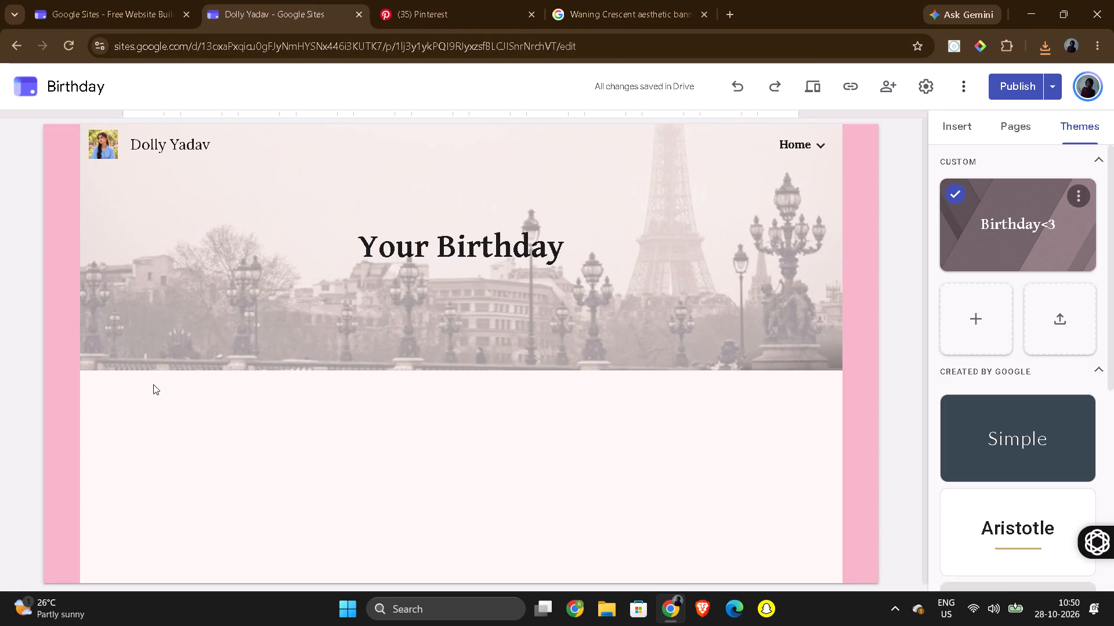
{"action": "left_click", "coordinate": [122, 346]}
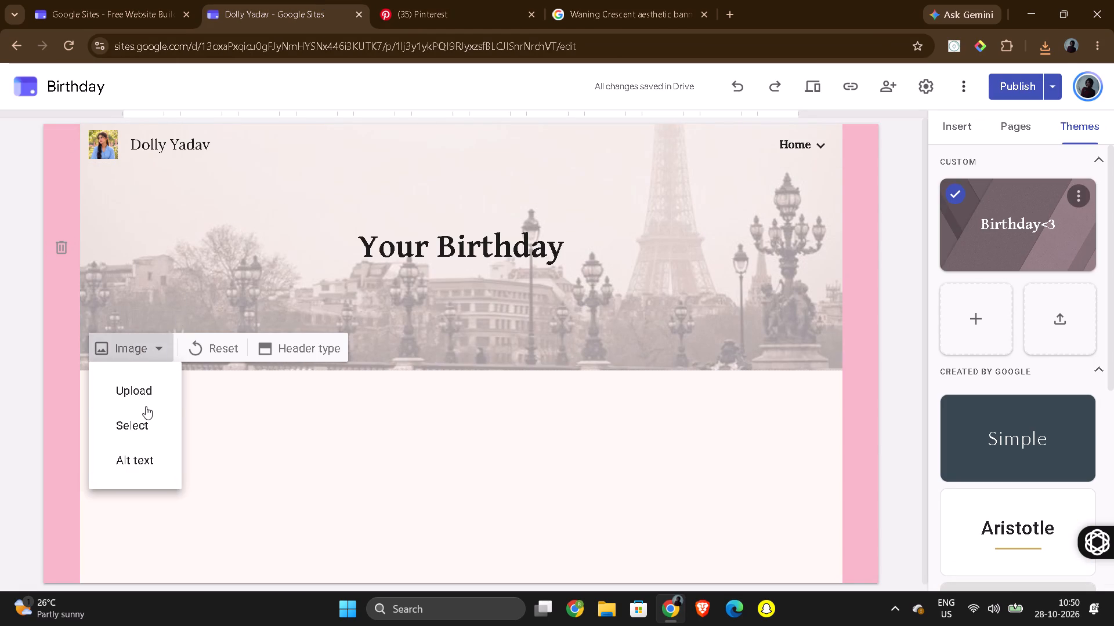
{"action": "left_click", "coordinate": [146, 399]}
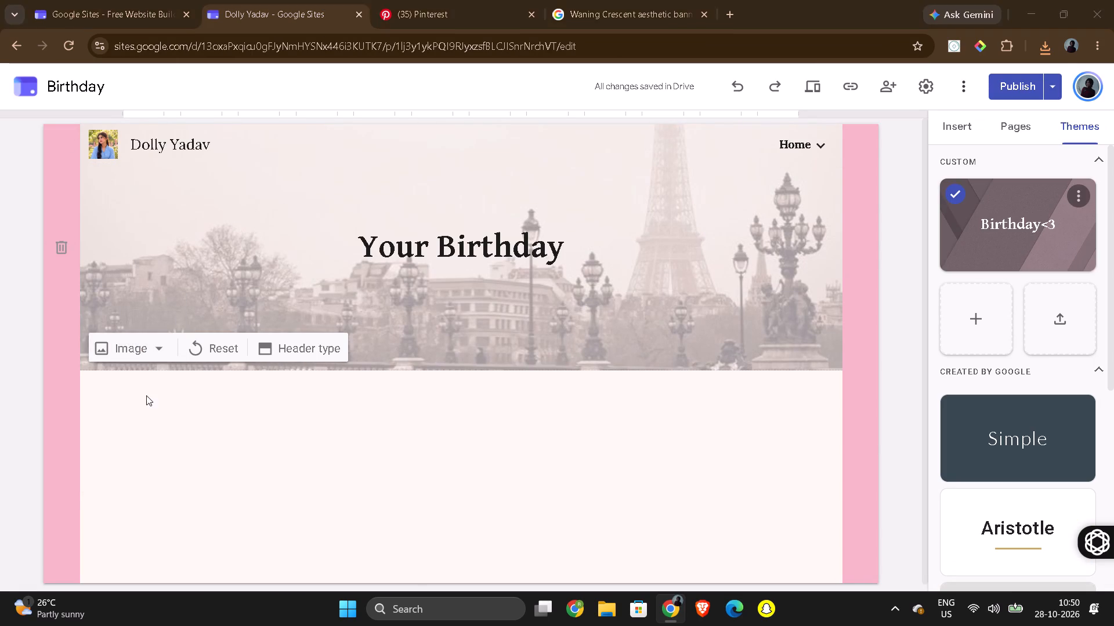
{"action": "left_click", "coordinate": [208, 134]}
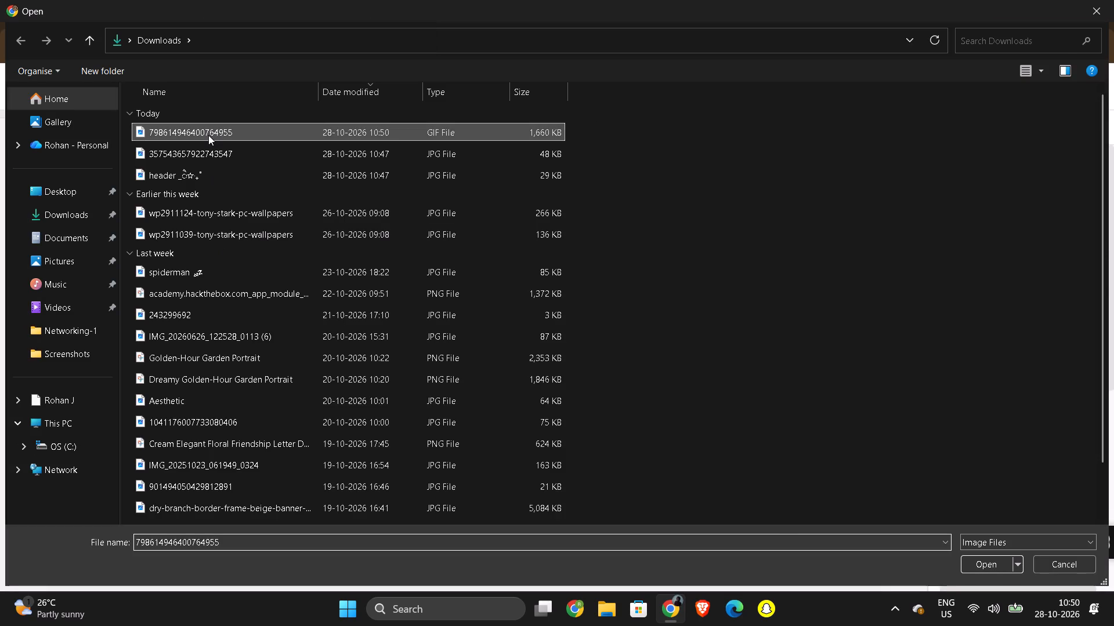
{"action": "key", "text": "Return"}
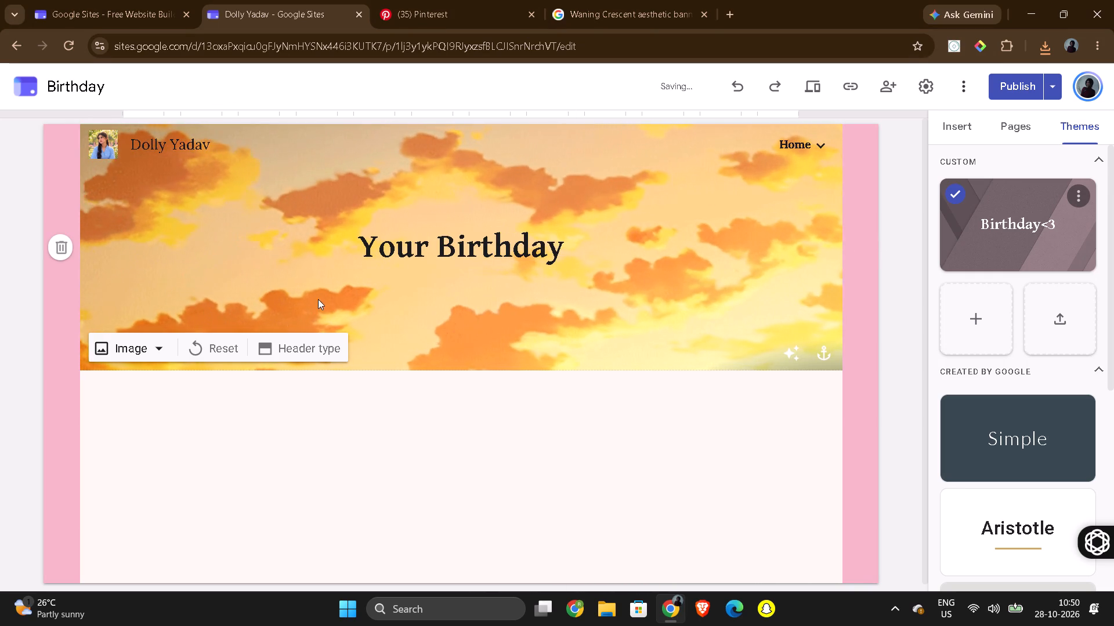
{"action": "left_click", "coordinate": [857, 226]}
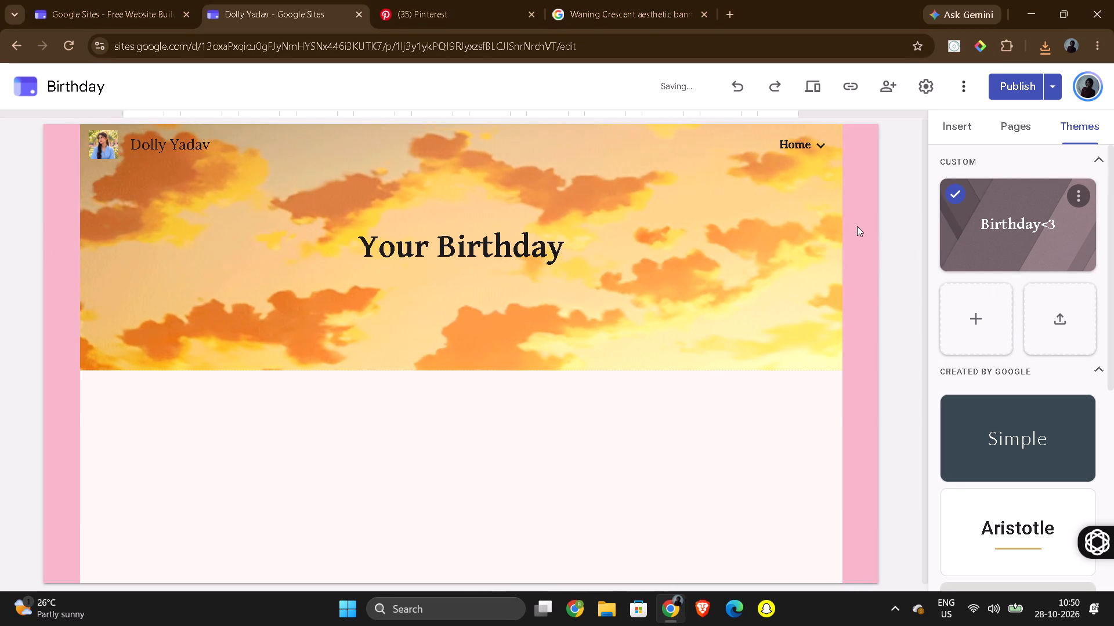
Look through the Google results for "Waning Crescent aesthetic banner" for other banner sources.
{"action": "left_click", "coordinate": [582, 6]}
{"action": "scroll", "coordinate": [664, 217], "scroll_direction": "down", "scroll_amount": 5}
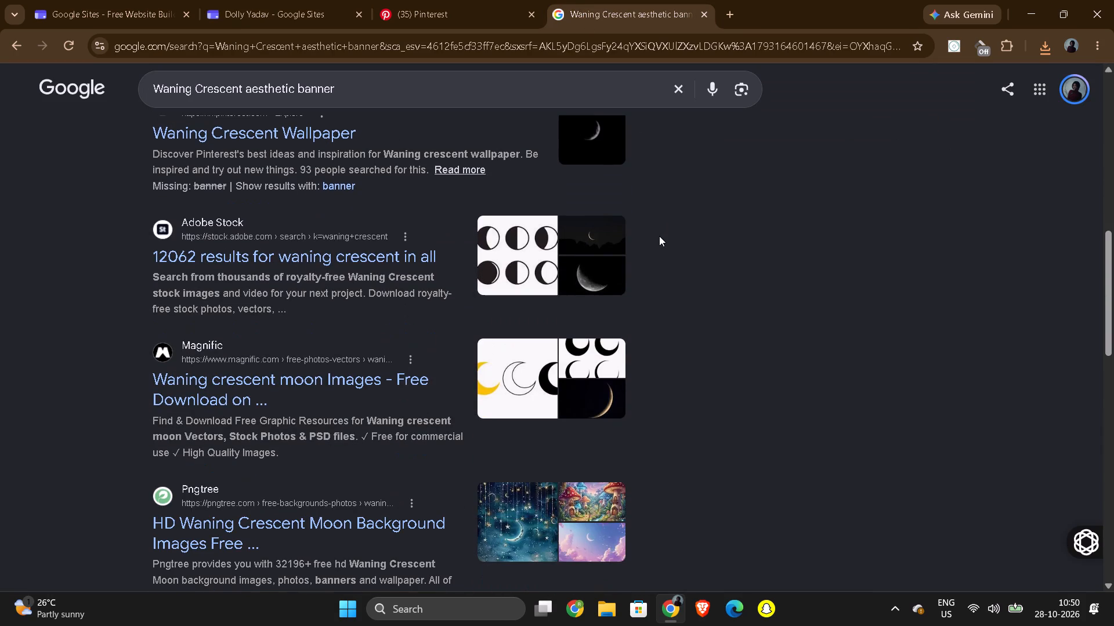
{"action": "scroll", "coordinate": [493, 304], "scroll_direction": "down", "scroll_amount": 4}
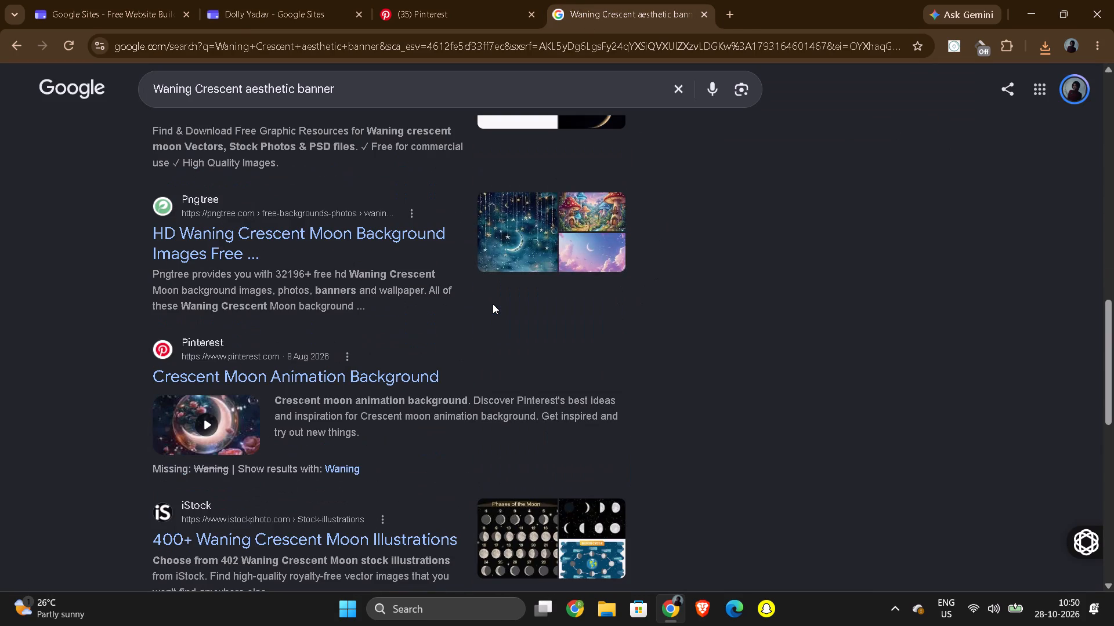
{"action": "scroll", "coordinate": [537, 209], "scroll_direction": "down", "scroll_amount": 3}
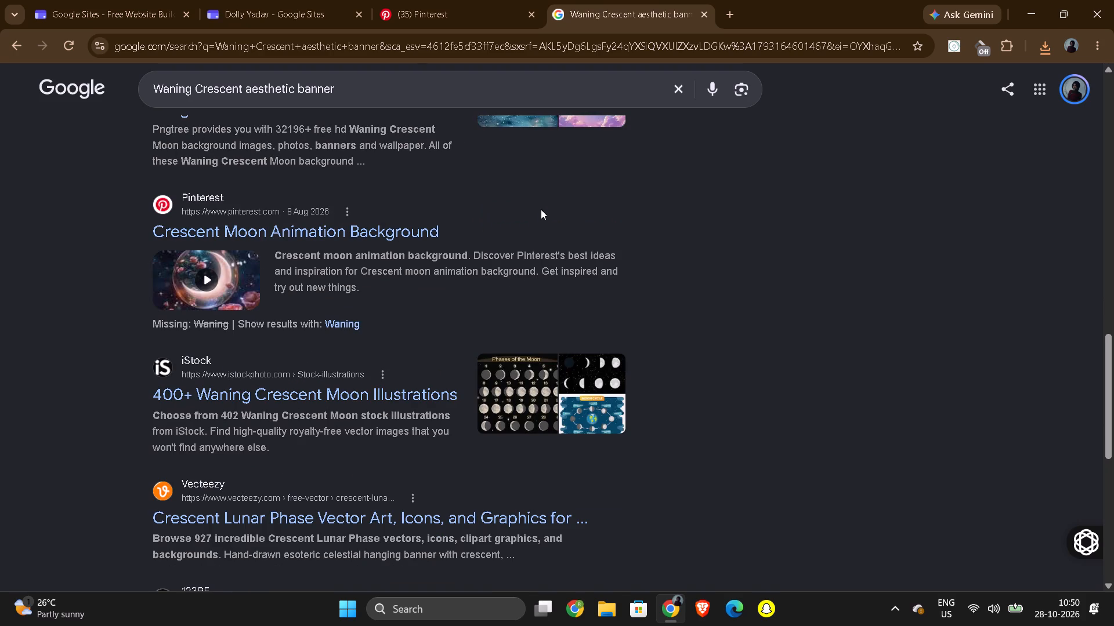
Return to Pinterest and look further through the "yellow aesthetic banner" results for another image that could suit the Home page header.
{"action": "left_click", "coordinate": [464, 0]}
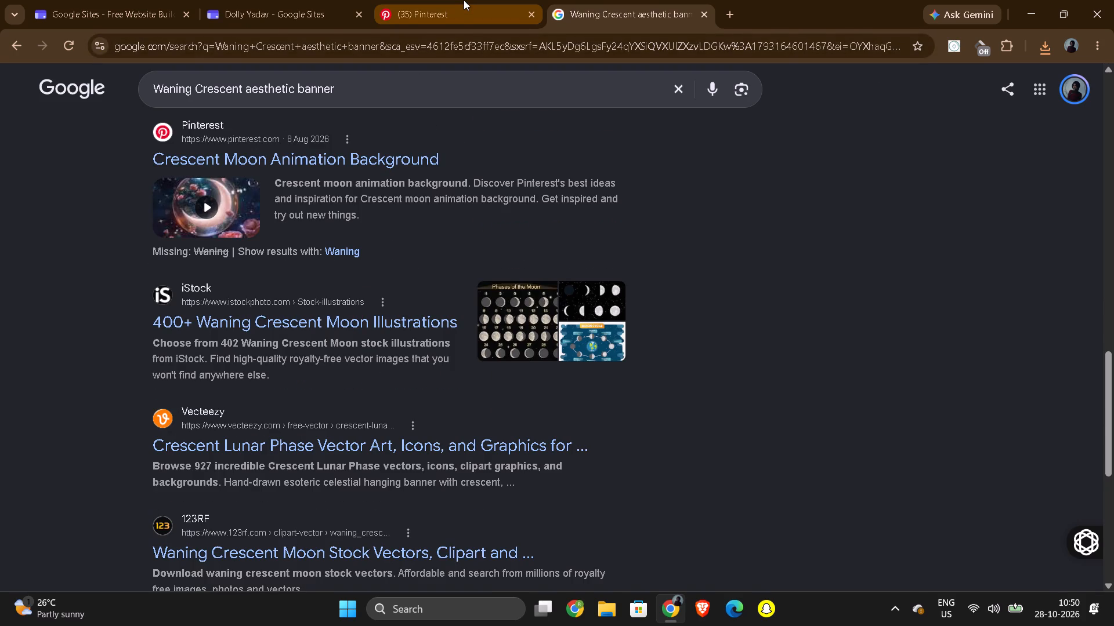
{"action": "scroll", "coordinate": [513, 435], "scroll_direction": "down", "scroll_amount": 9}
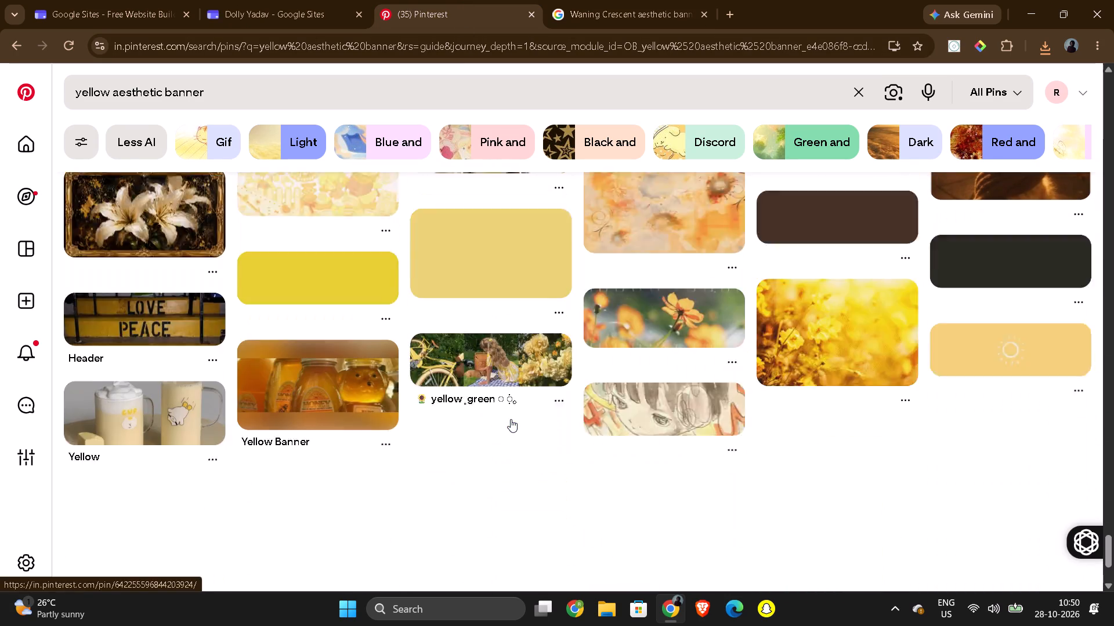
{"action": "scroll", "coordinate": [511, 419], "scroll_direction": "down", "scroll_amount": 15}
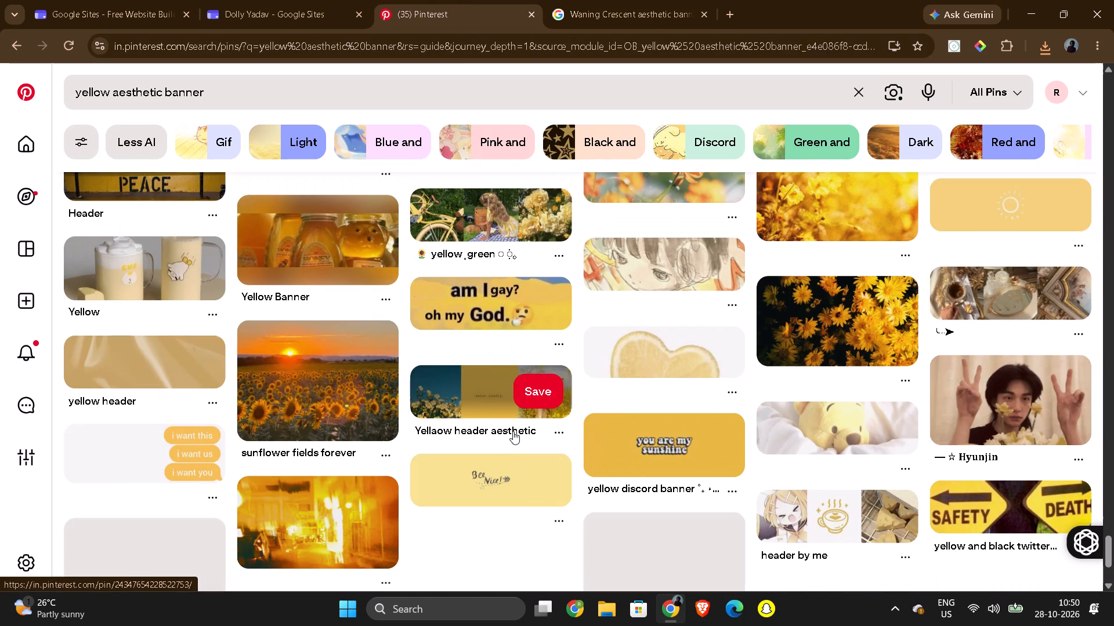
{"action": "scroll", "coordinate": [513, 433], "scroll_direction": "down", "scroll_amount": 13}
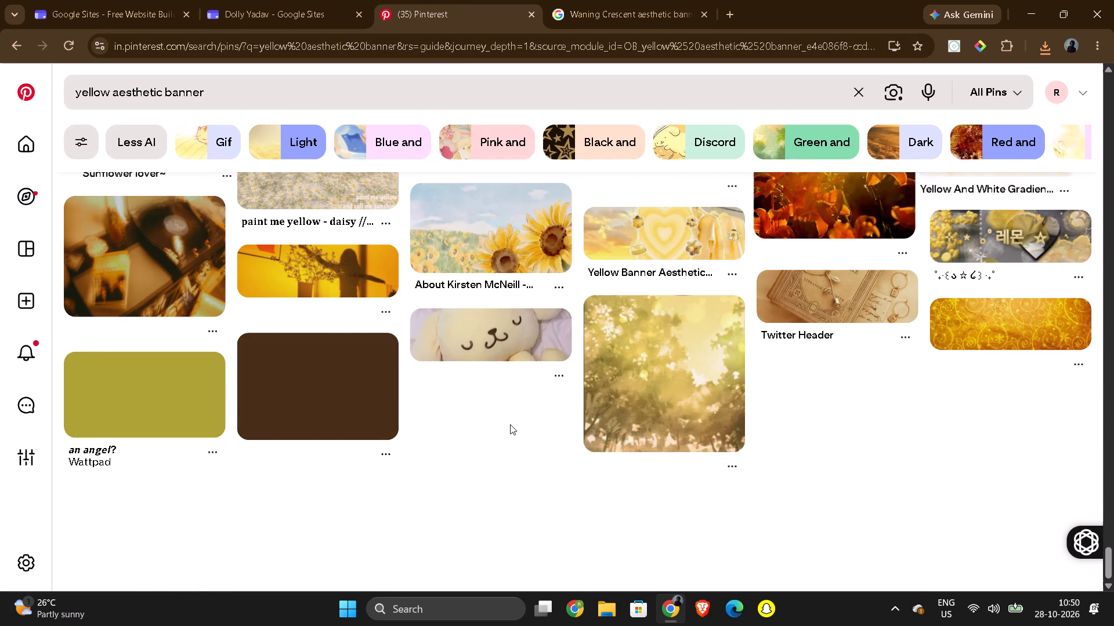
{"action": "scroll", "coordinate": [503, 380], "scroll_direction": "down", "scroll_amount": 11}
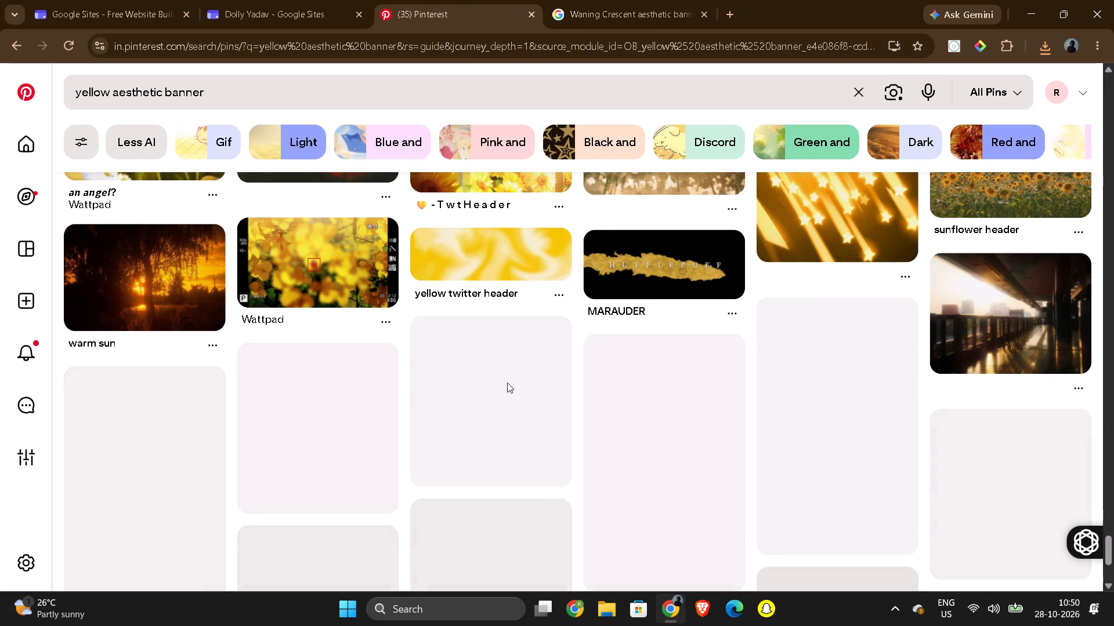
{"action": "scroll", "coordinate": [539, 368], "scroll_direction": "down", "scroll_amount": 4}
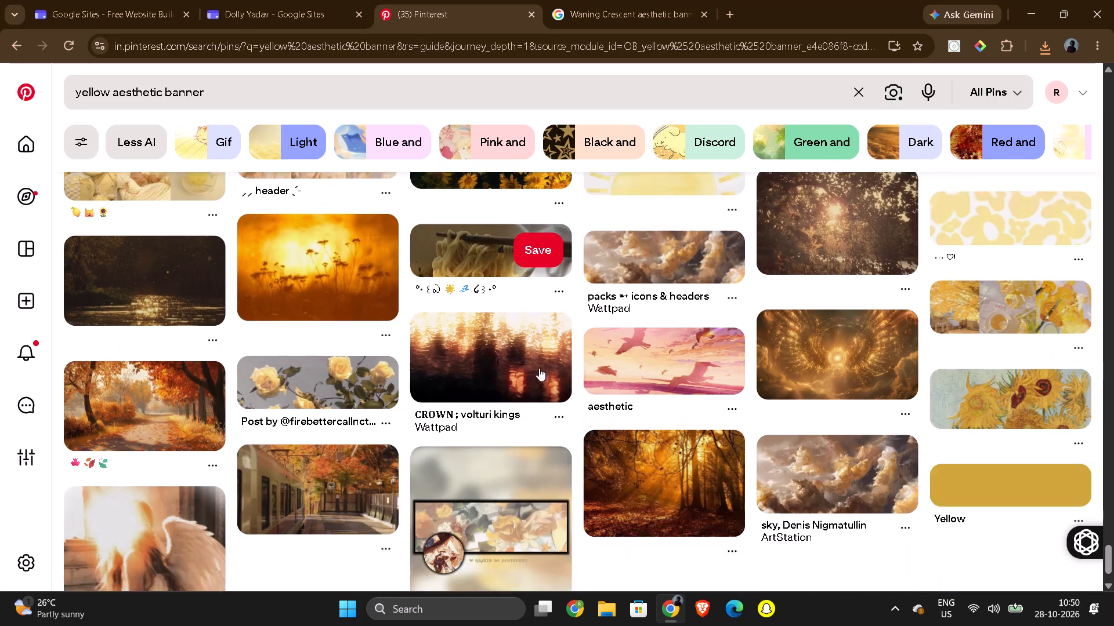
{"action": "scroll", "coordinate": [539, 368], "scroll_direction": "down", "scroll_amount": 7}
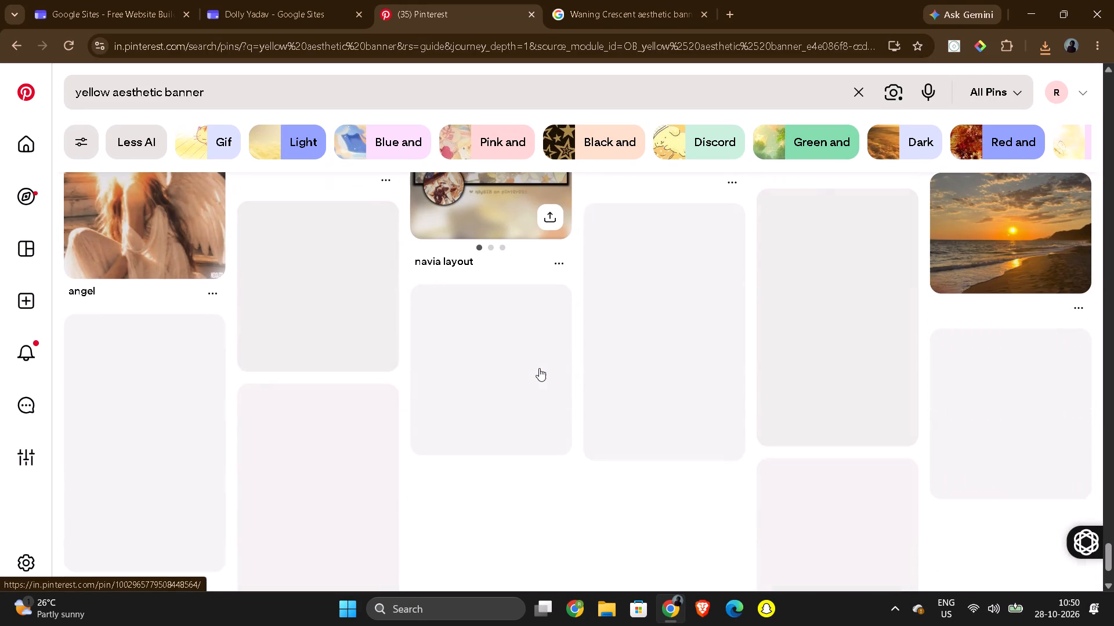
{"action": "scroll", "coordinate": [539, 368], "scroll_direction": "down", "scroll_amount": 1}
{"action": "scroll", "coordinate": [539, 368], "scroll_direction": "up", "scroll_amount": 2}
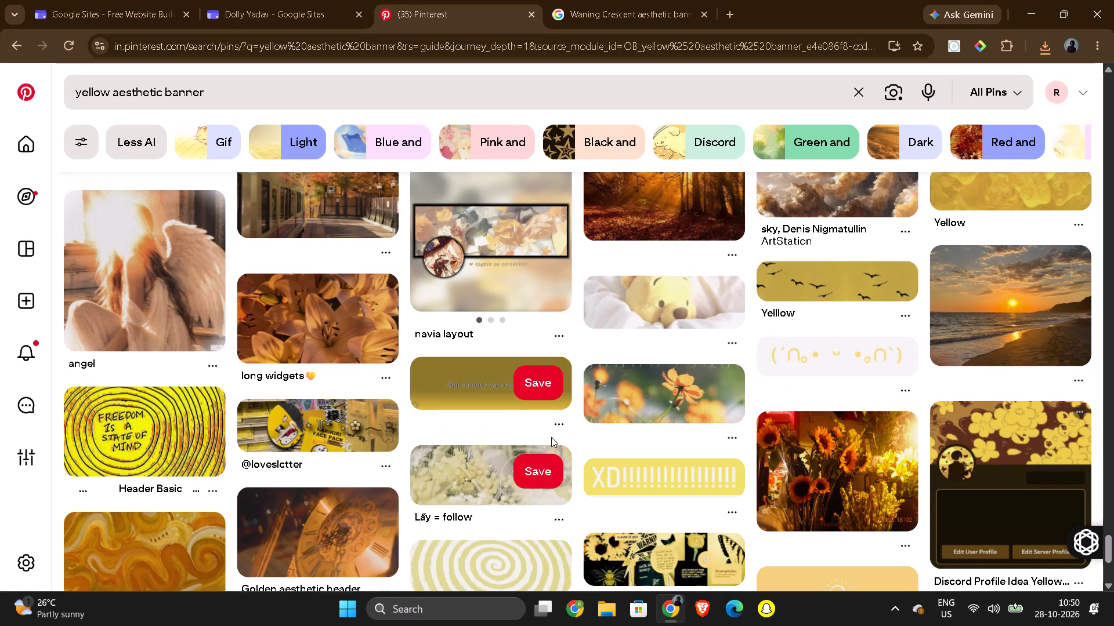
{"action": "scroll", "coordinate": [762, 383], "scroll_direction": "down", "scroll_amount": 4}
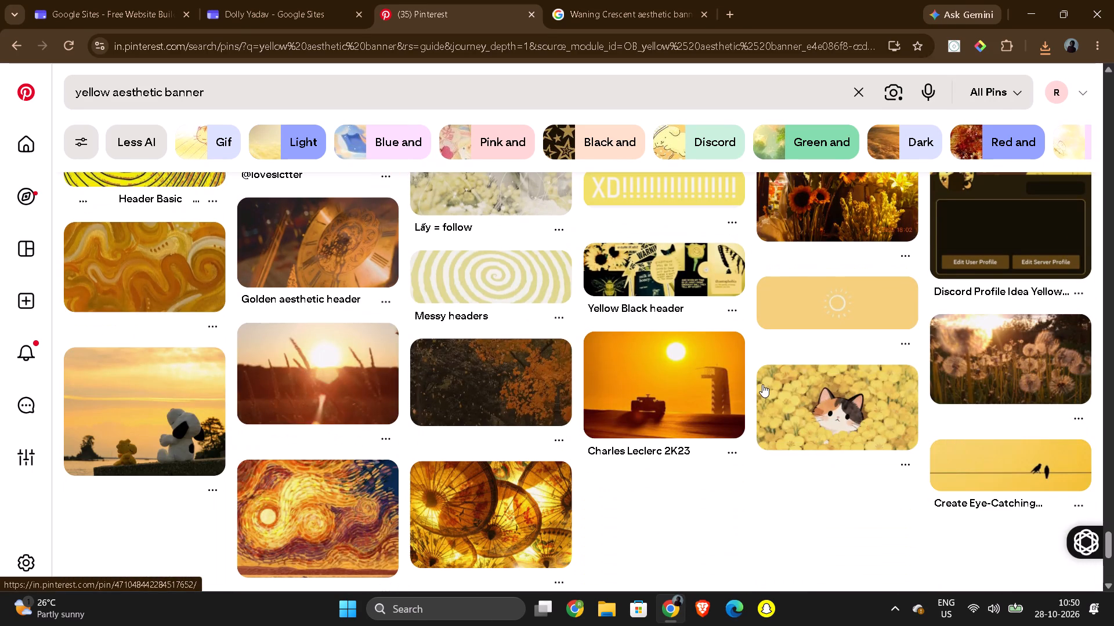
{"action": "scroll", "coordinate": [757, 390], "scroll_direction": "down", "scroll_amount": 5}
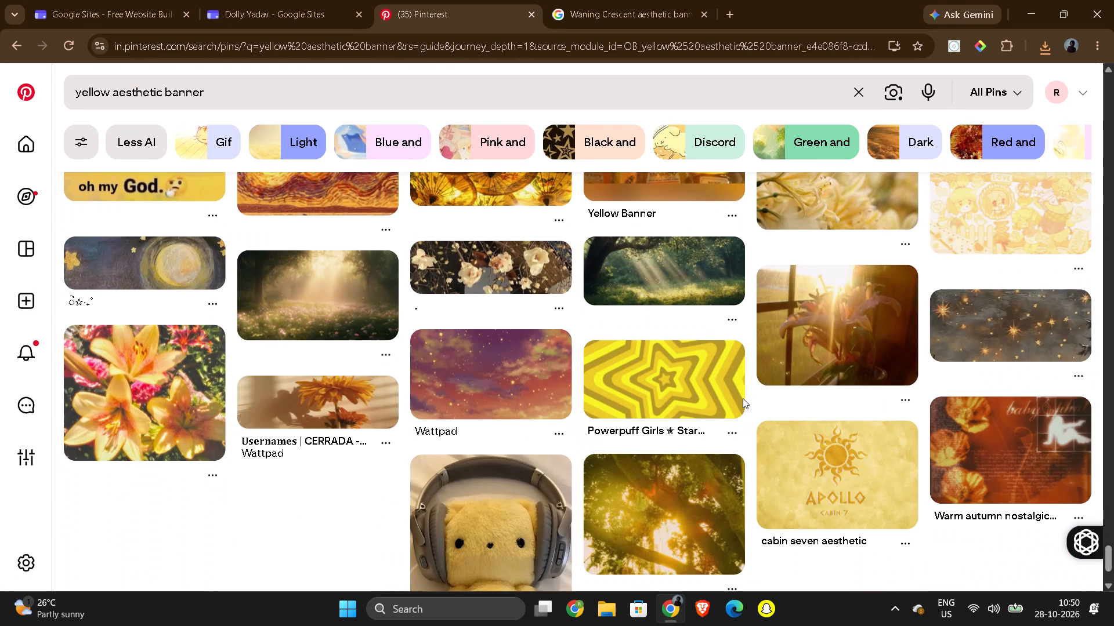
{"action": "scroll", "coordinate": [602, 399], "scroll_direction": "down", "scroll_amount": 5}
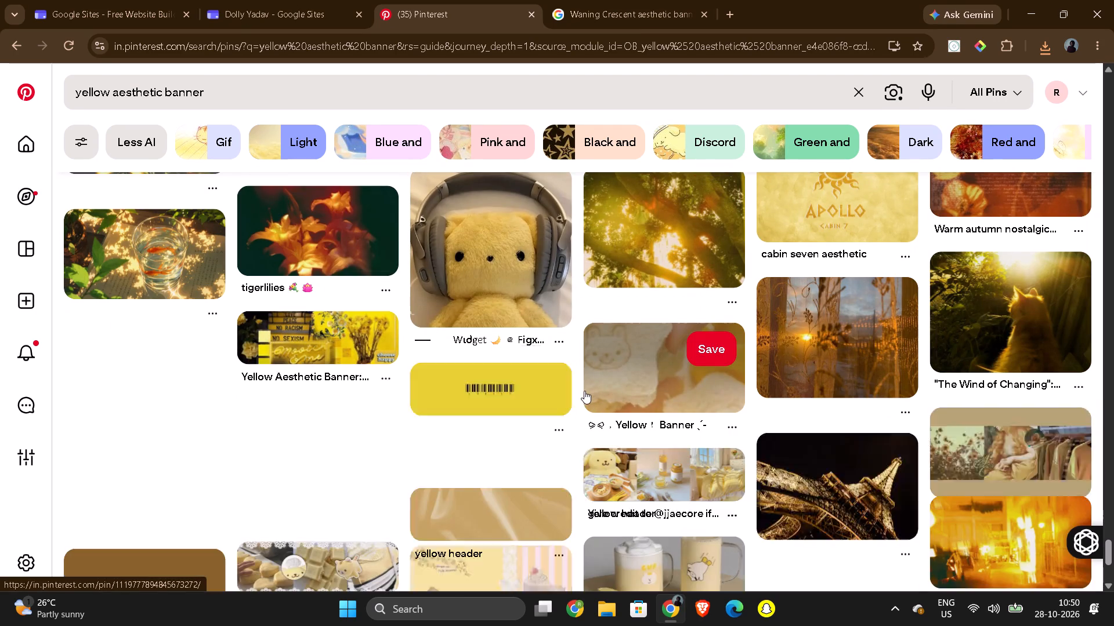
{"action": "scroll", "coordinate": [616, 365], "scroll_direction": "down", "scroll_amount": 4}
{"action": "scroll", "coordinate": [713, 355], "scroll_direction": "down", "scroll_amount": 4}
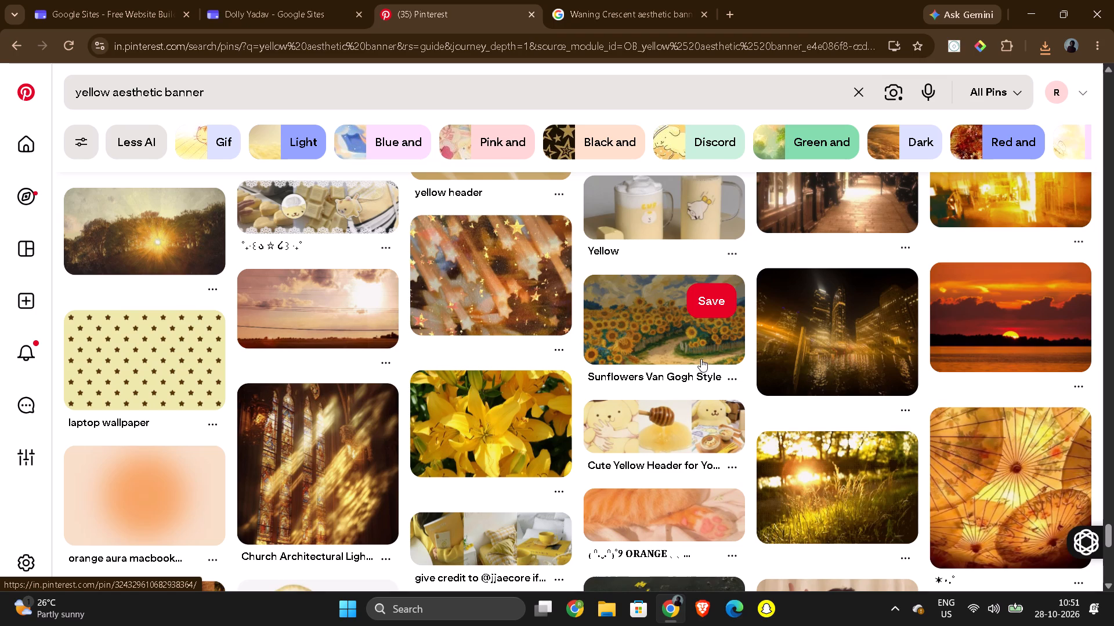
{"action": "scroll", "coordinate": [694, 359], "scroll_direction": "down", "scroll_amount": 9}
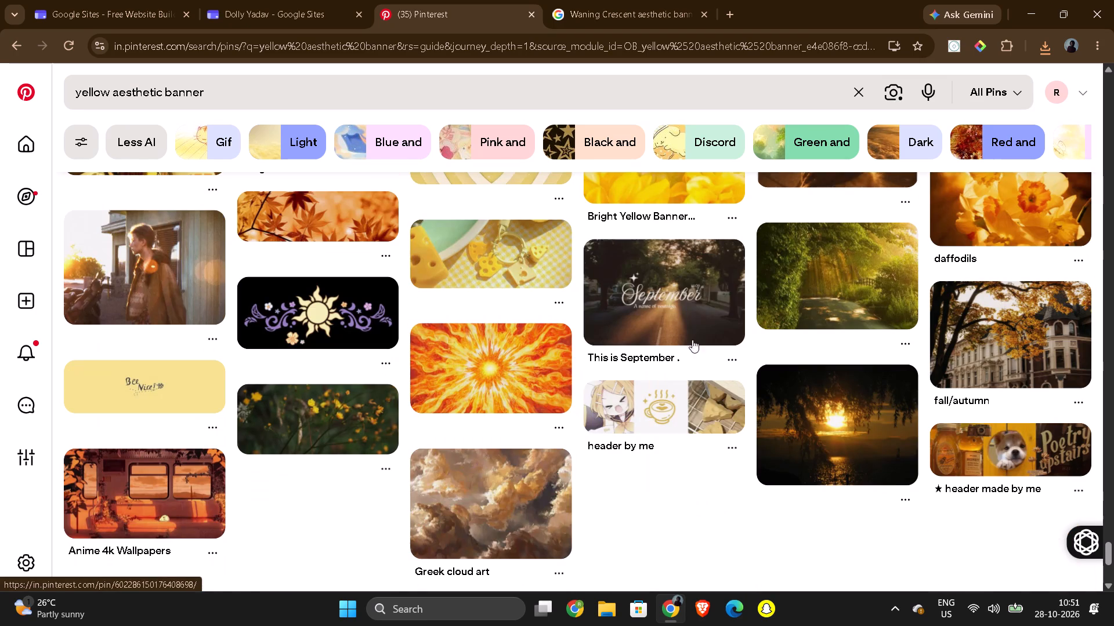
{"action": "scroll", "coordinate": [690, 341], "scroll_direction": "down", "scroll_amount": 6}
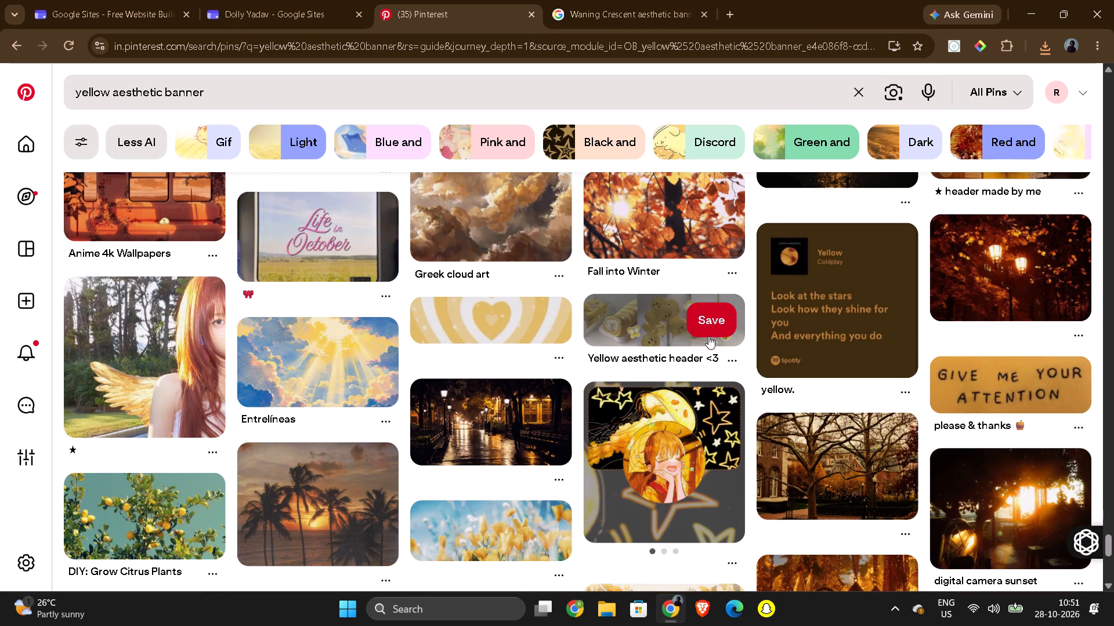
{"action": "scroll", "coordinate": [708, 341], "scroll_direction": "down", "scroll_amount": 6}
{"action": "scroll", "coordinate": [711, 337], "scroll_direction": "up", "scroll_amount": 5}
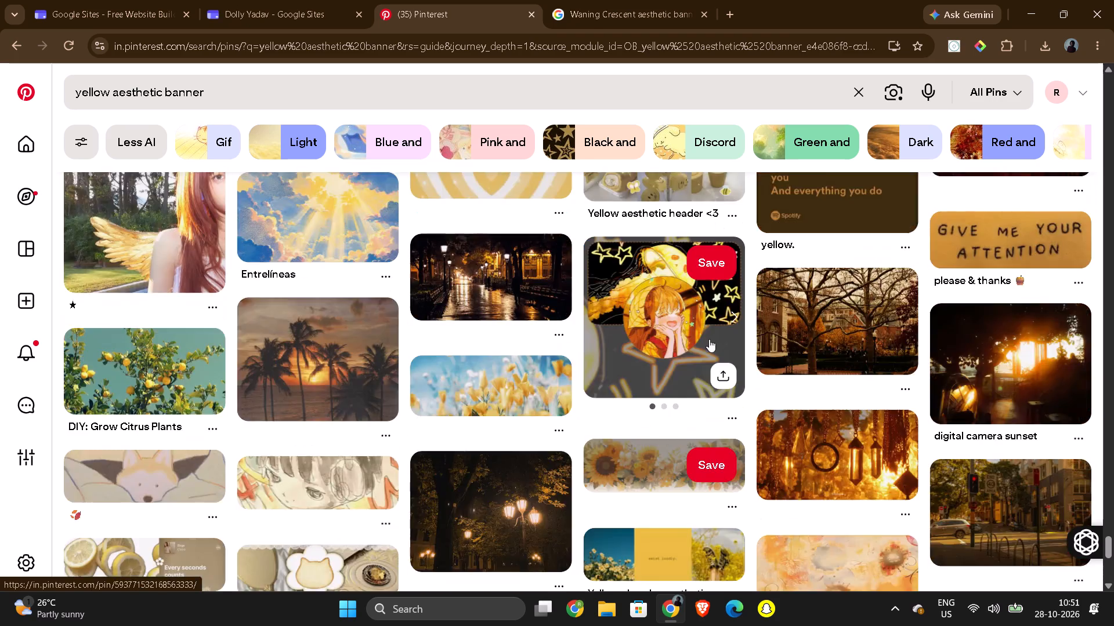
{"action": "scroll", "coordinate": [709, 339], "scroll_direction": "up", "scroll_amount": 7}
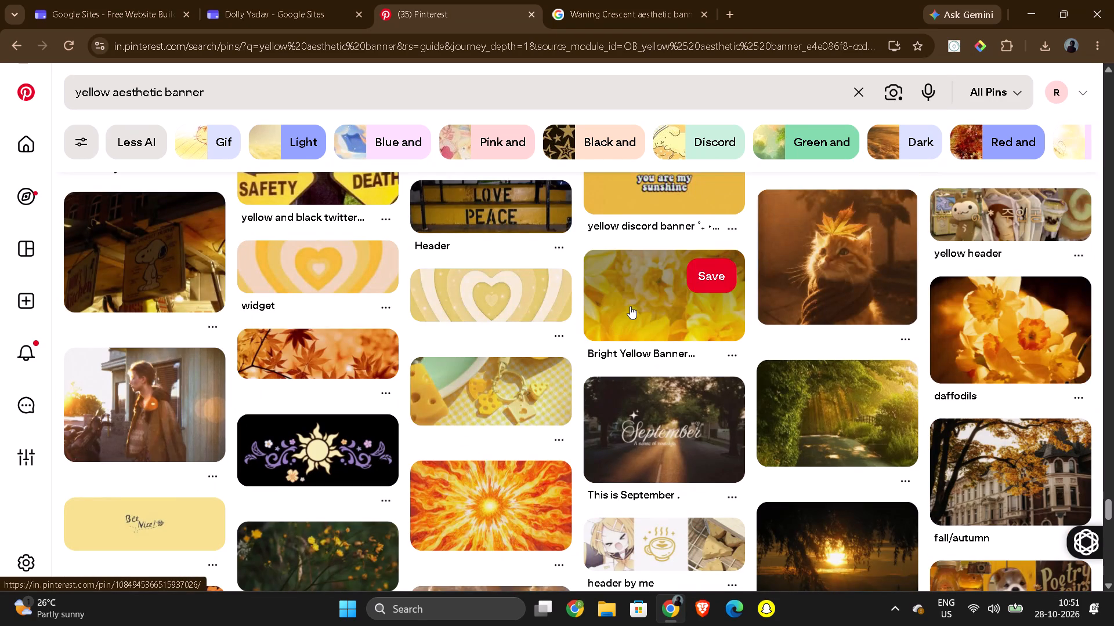
{"action": "scroll", "coordinate": [646, 327], "scroll_direction": "down", "scroll_amount": 12}
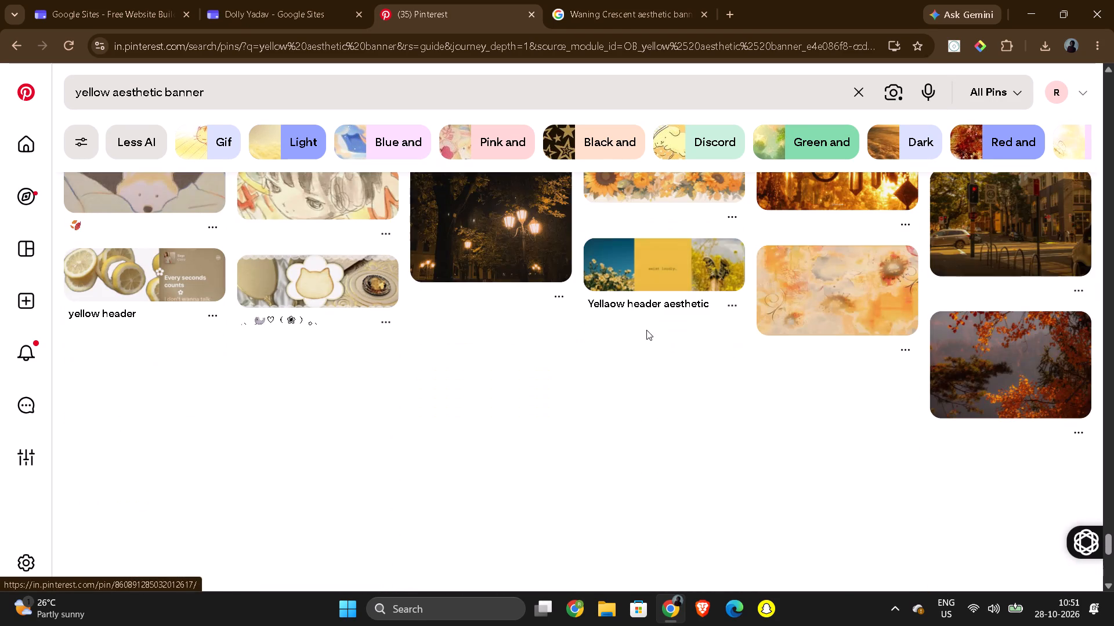
{"action": "scroll", "coordinate": [593, 363], "scroll_direction": "up", "scroll_amount": 3}
{"action": "scroll", "coordinate": [593, 366], "scroll_direction": "down", "scroll_amount": 5}
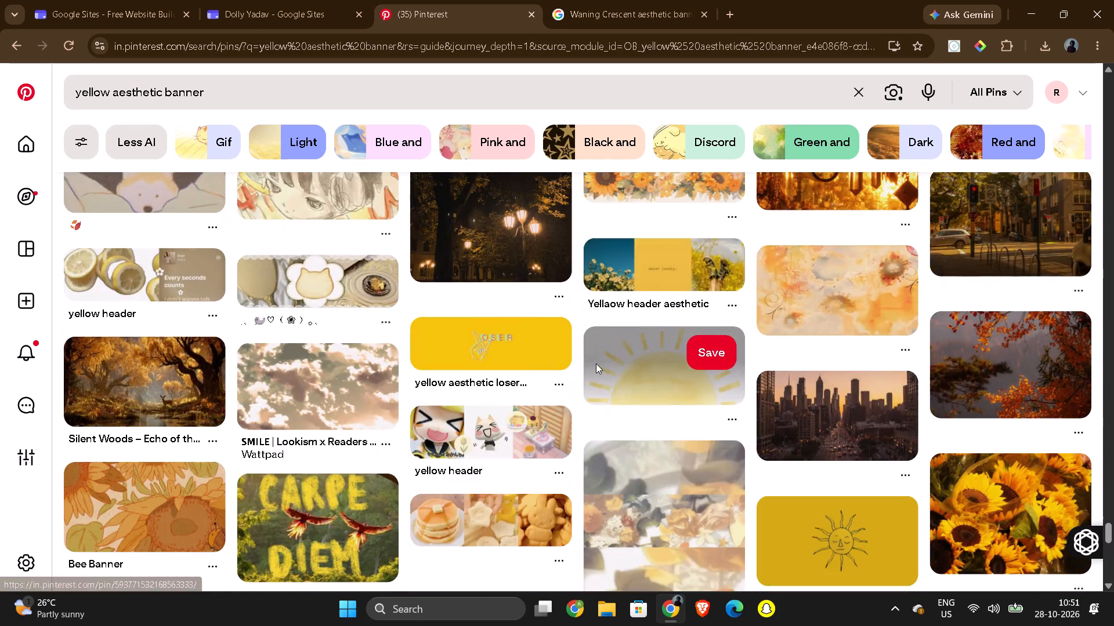
{"action": "scroll", "coordinate": [596, 363], "scroll_direction": "down", "scroll_amount": 6}
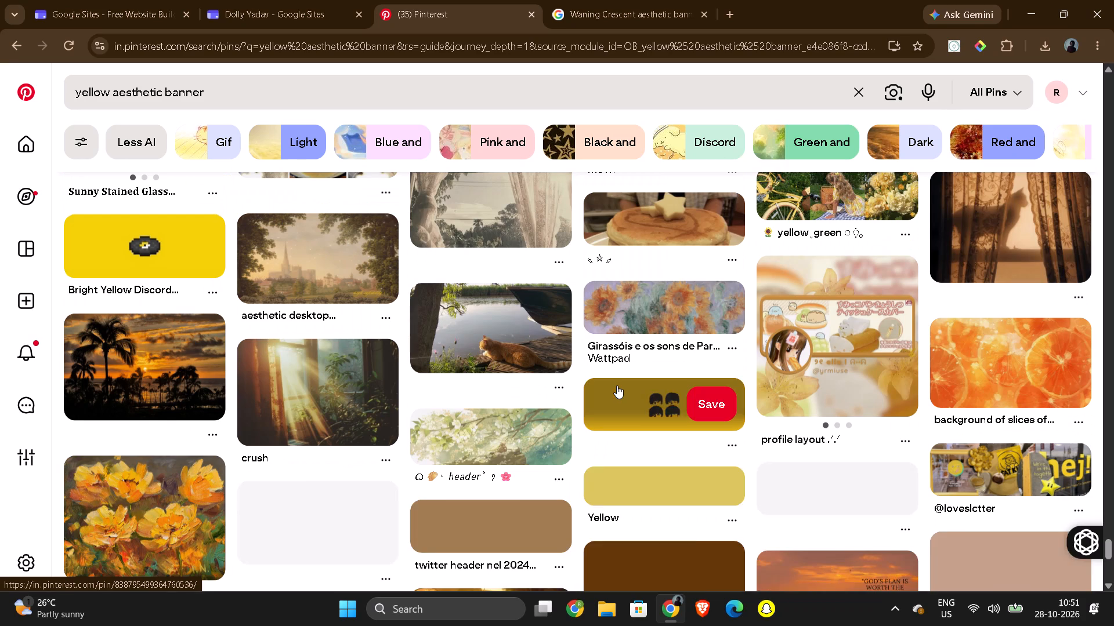
{"action": "scroll", "coordinate": [617, 385], "scroll_direction": "down", "scroll_amount": 6}
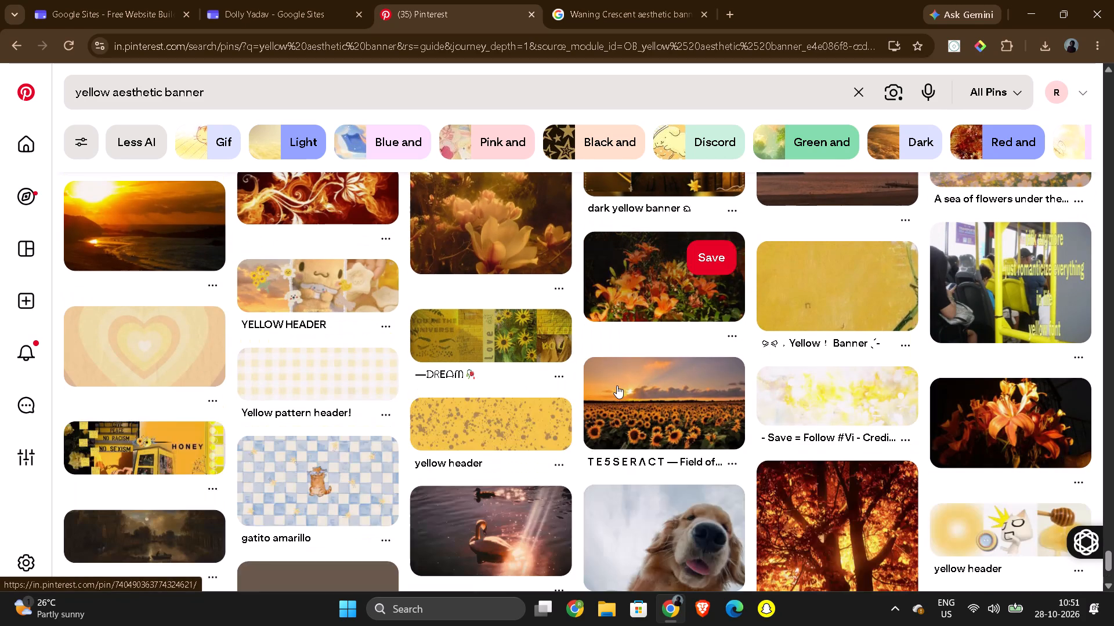
{"action": "scroll", "coordinate": [617, 385], "scroll_direction": "down", "scroll_amount": 3}
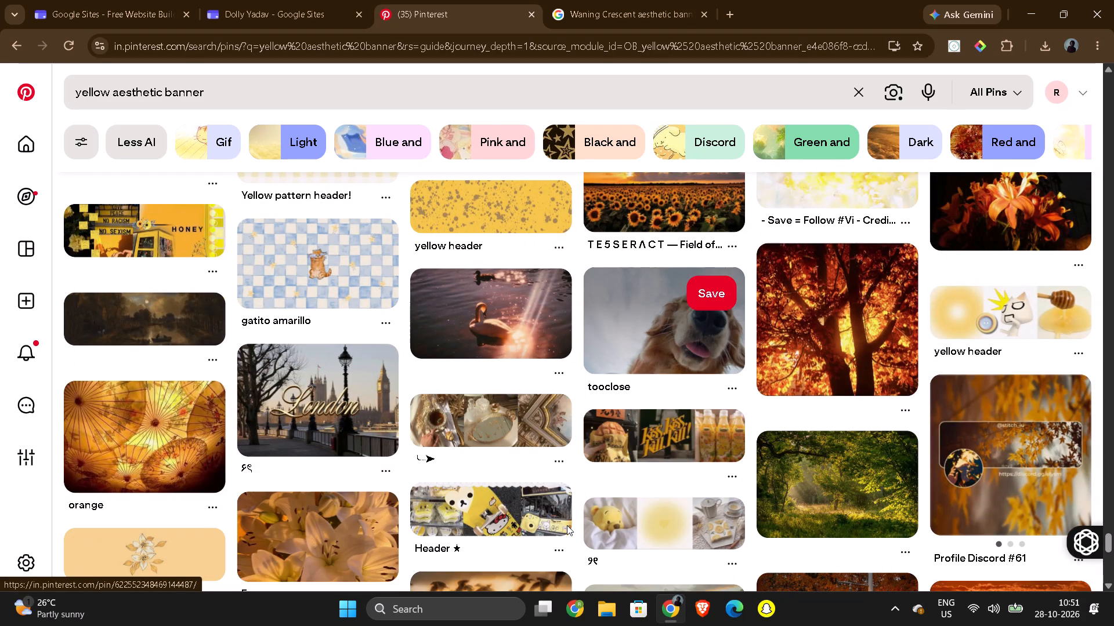
{"action": "scroll", "coordinate": [410, 526], "scroll_direction": "down", "scroll_amount": 4}
{"action": "scroll", "coordinate": [412, 445], "scroll_direction": "down", "scroll_amount": 4}
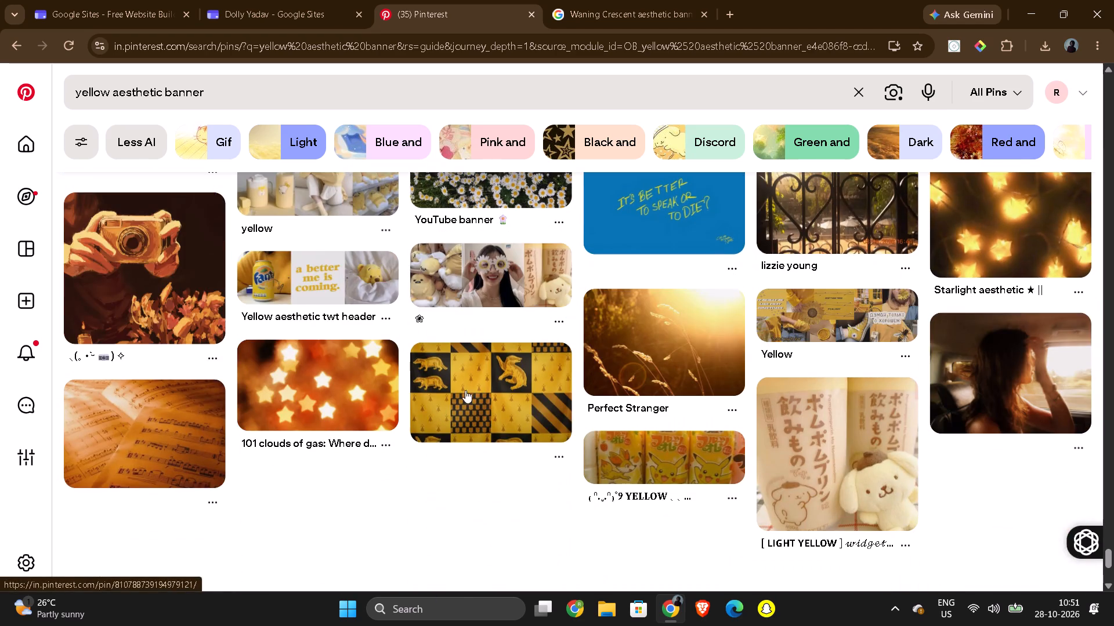
{"action": "scroll", "coordinate": [539, 369], "scroll_direction": "down", "scroll_amount": 3}
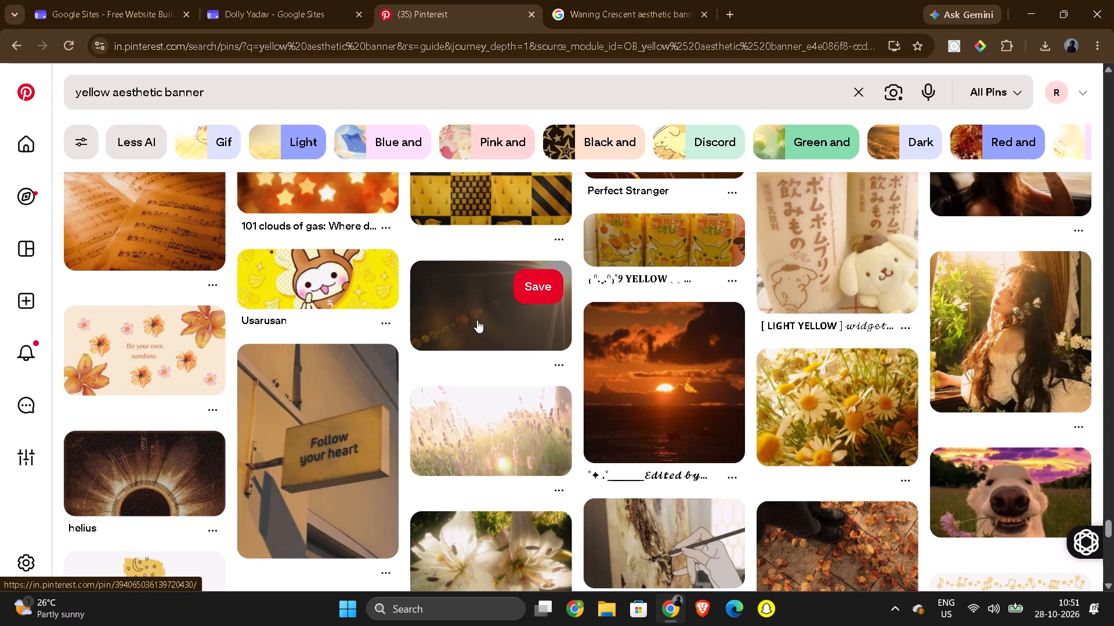
{"action": "scroll", "coordinate": [603, 312], "scroll_direction": "down", "scroll_amount": 2}
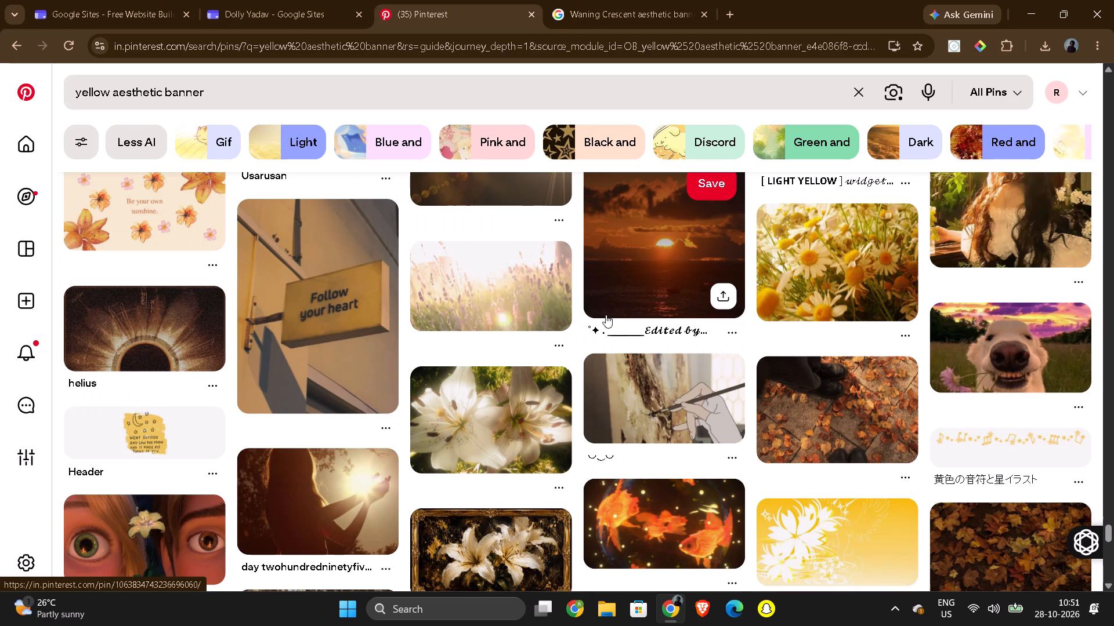
{"action": "scroll", "coordinate": [590, 301], "scroll_direction": "down", "scroll_amount": 6}
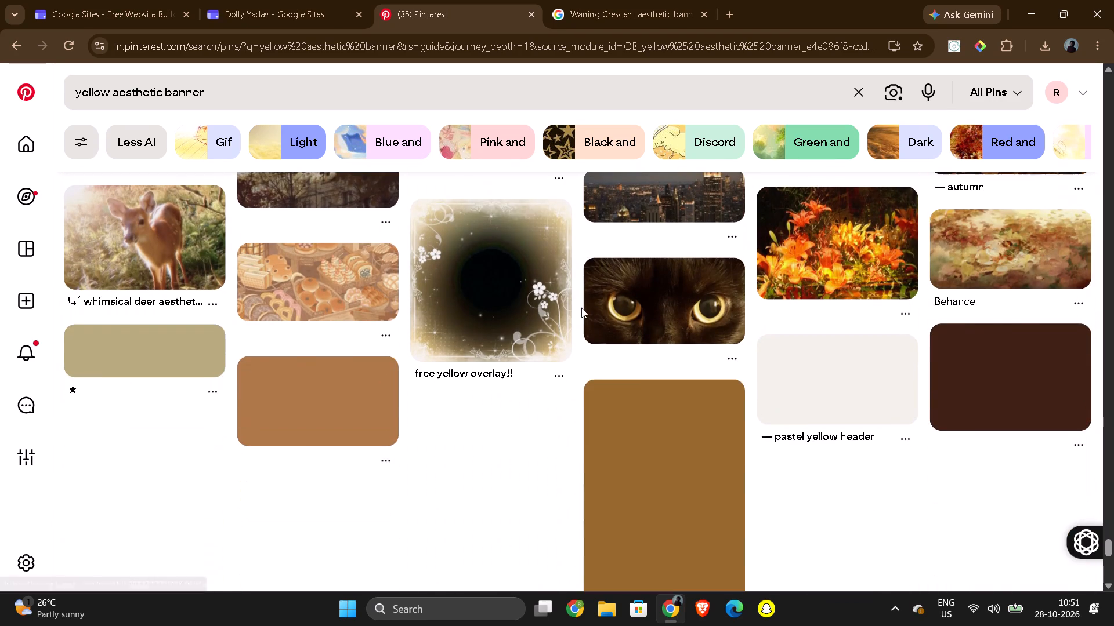
{"action": "scroll", "coordinate": [664, 311], "scroll_direction": "down", "scroll_amount": 4}
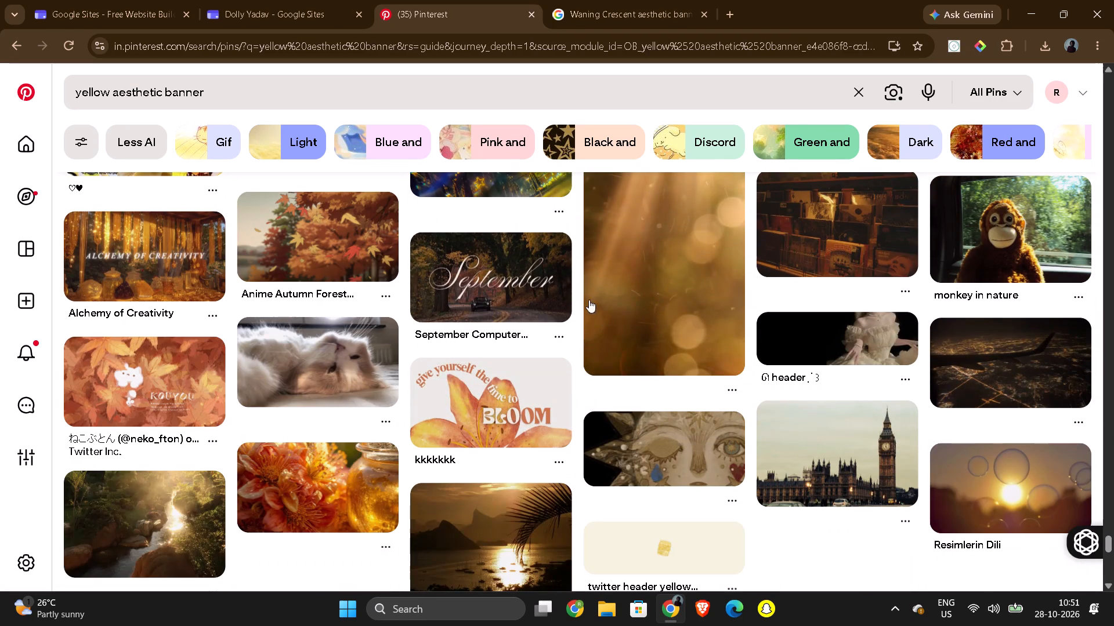
{"action": "scroll", "coordinate": [527, 335], "scroll_direction": "down", "scroll_amount": 4}
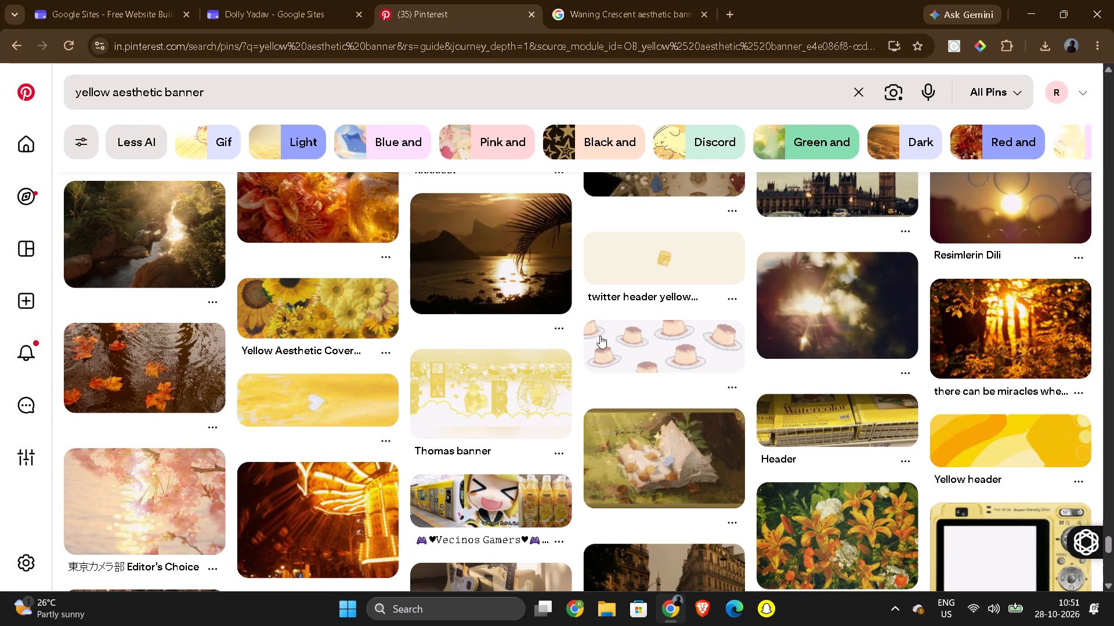
{"action": "scroll", "coordinate": [600, 340], "scroll_direction": "down", "scroll_amount": 6}
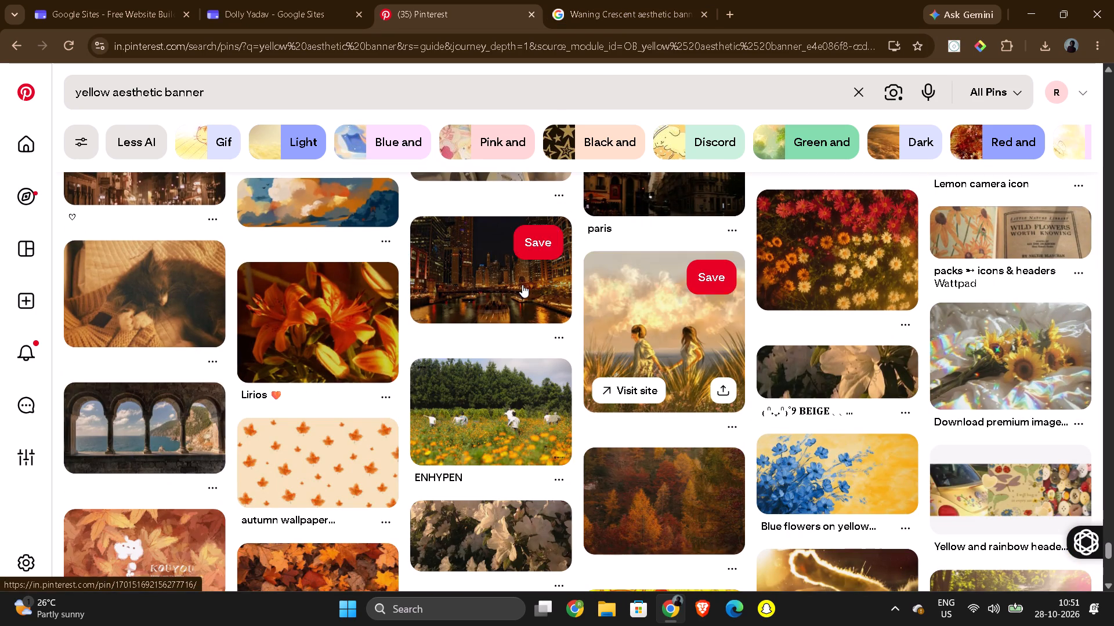
{"action": "scroll", "coordinate": [522, 282], "scroll_direction": "down", "scroll_amount": 4}
{"action": "scroll", "coordinate": [579, 305], "scroll_direction": "up", "scroll_amount": 4}
{"action": "scroll", "coordinate": [433, 307], "scroll_direction": "down", "scroll_amount": 2}
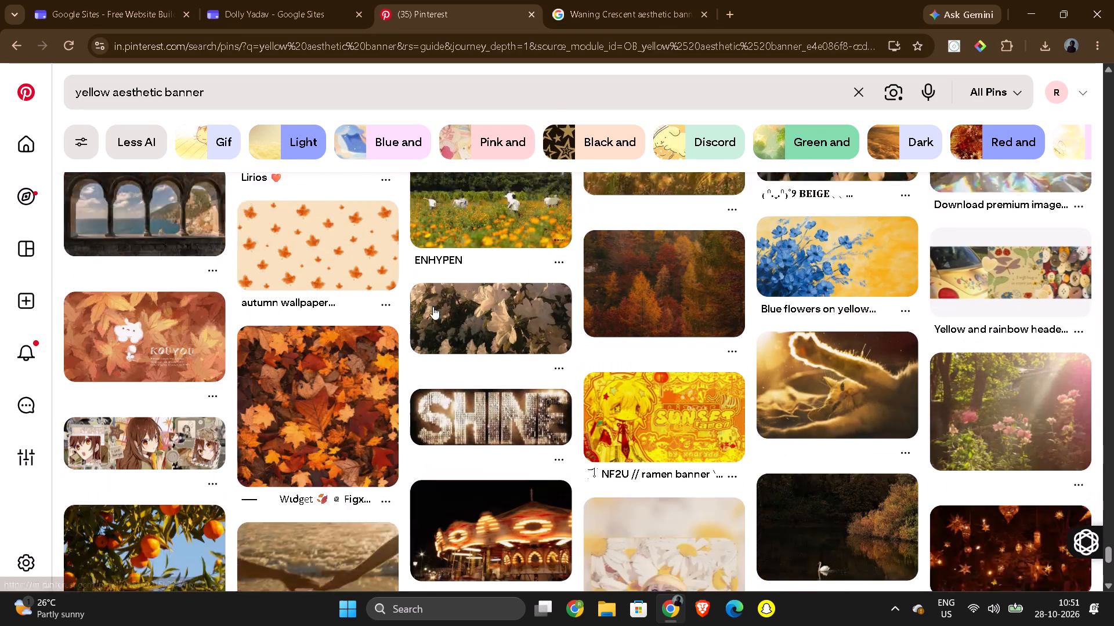
{"action": "scroll", "coordinate": [433, 307], "scroll_direction": "down", "scroll_amount": 5}
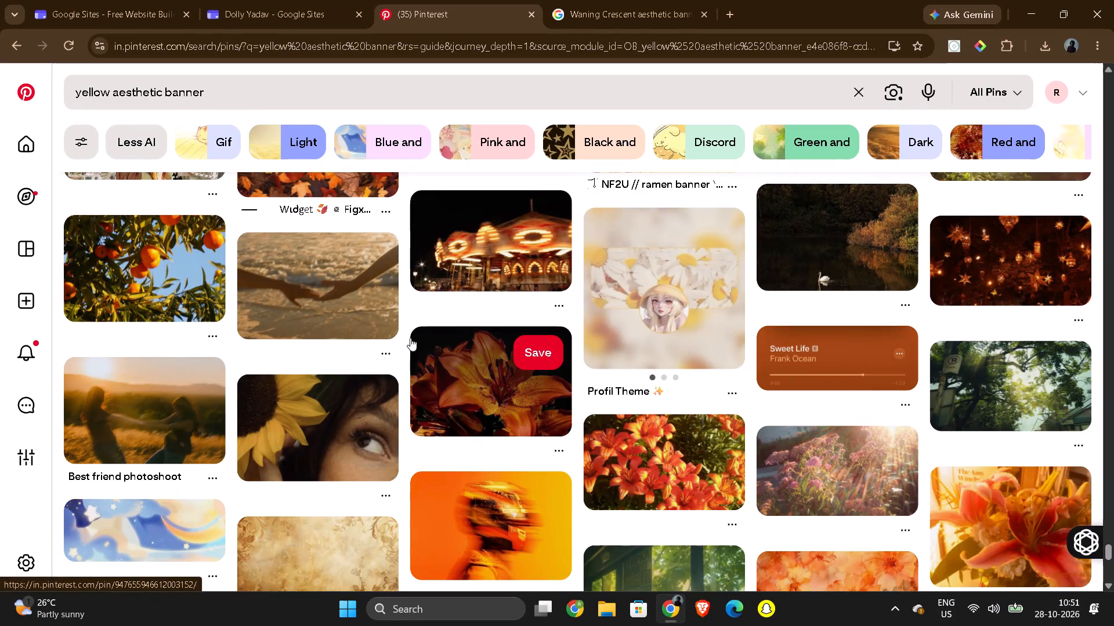
{"action": "scroll", "coordinate": [854, 376], "scroll_direction": "down", "scroll_amount": 5}
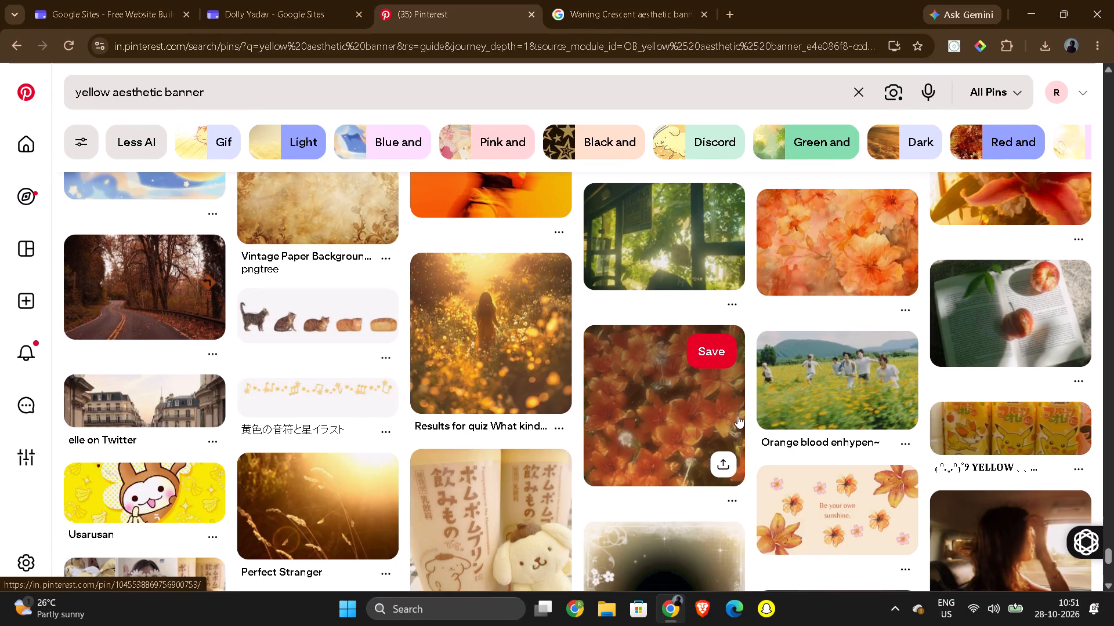
{"action": "scroll", "coordinate": [737, 410], "scroll_direction": "down", "scroll_amount": 7}
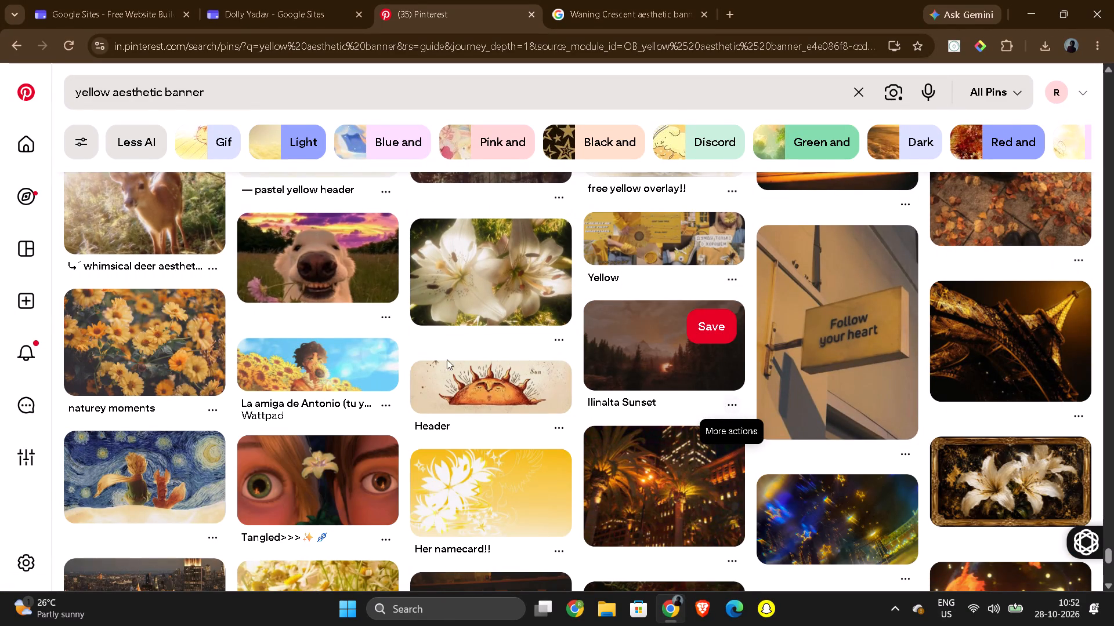
{"action": "scroll", "coordinate": [450, 360], "scroll_direction": "down", "scroll_amount": 4}
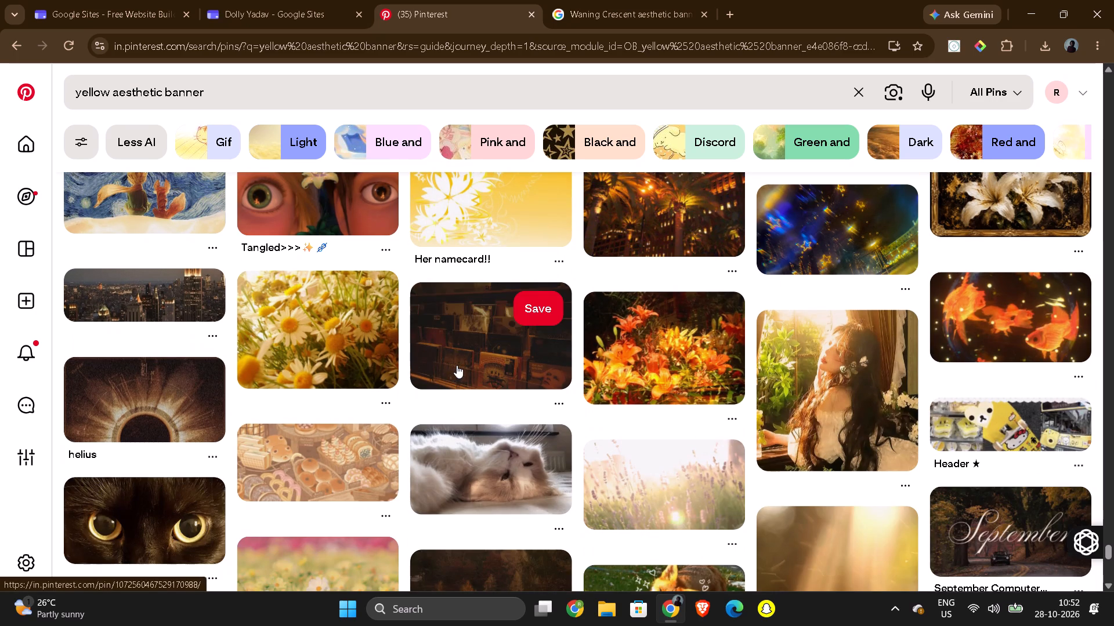
{"action": "scroll", "coordinate": [595, 412], "scroll_direction": "down", "scroll_amount": 5}
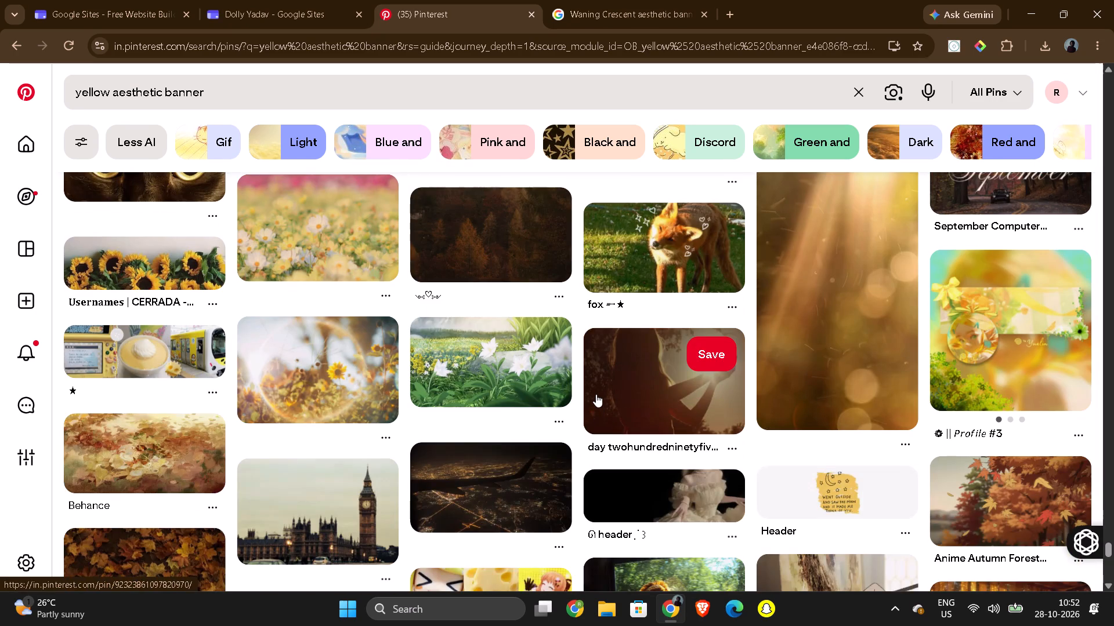
{"action": "scroll", "coordinate": [521, 410], "scroll_direction": "down", "scroll_amount": 4}
{"action": "scroll", "coordinate": [342, 351], "scroll_direction": "up", "scroll_amount": 1}
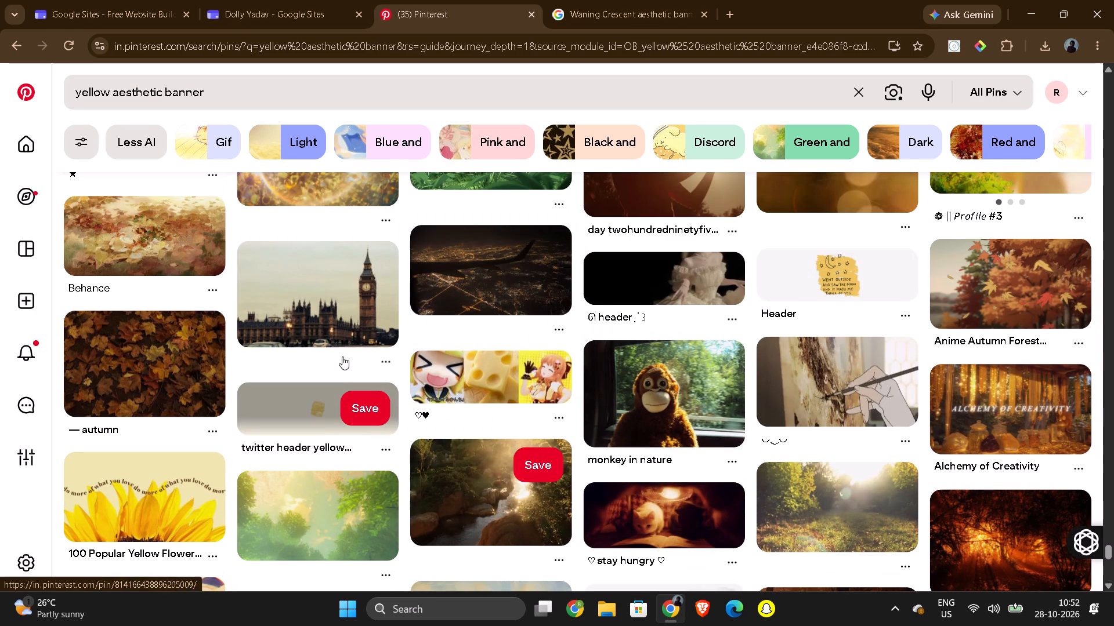
Look further through the "yellow aesthetic banner" pins for another possible Home page header image.
{"action": "scroll", "coordinate": [556, 420], "scroll_direction": "down", "scroll_amount": 5}
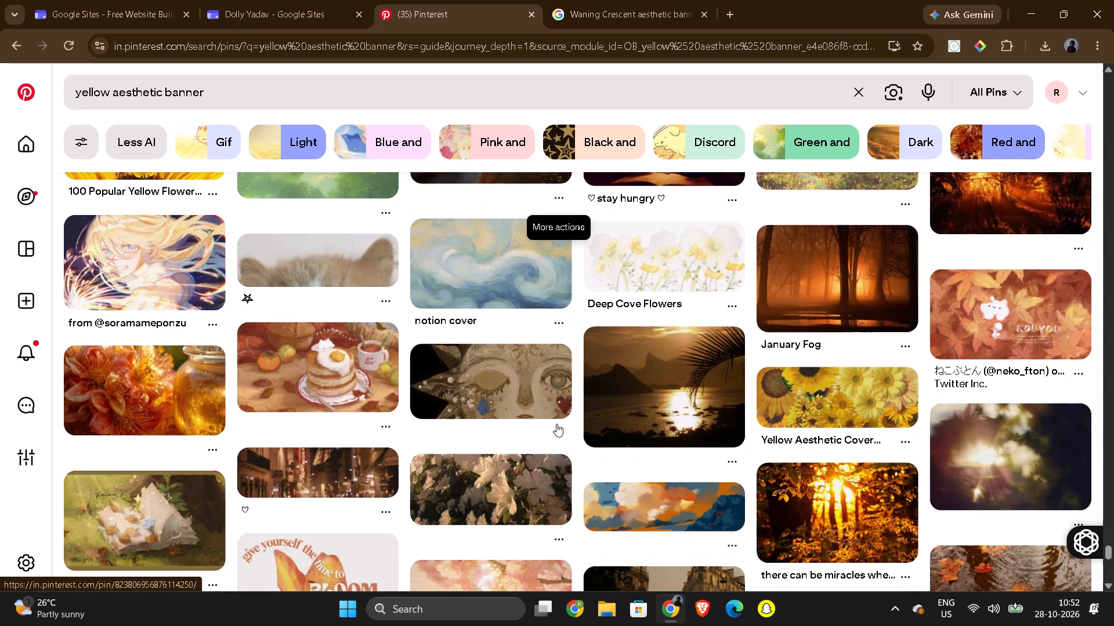
{"action": "scroll", "coordinate": [558, 405], "scroll_direction": "down", "scroll_amount": 3}
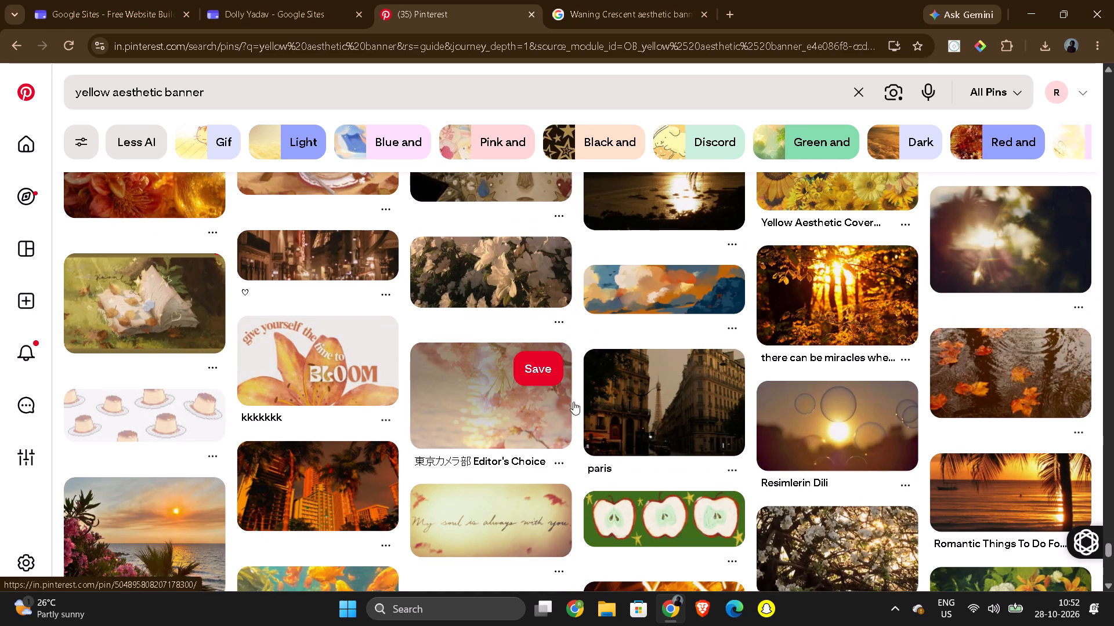
{"action": "scroll", "coordinate": [587, 406], "scroll_direction": "down", "scroll_amount": 2}
Return to the Birthday site editor and look through its pages, insertable content and available themes.
{"action": "left_click", "coordinate": [285, 8]}
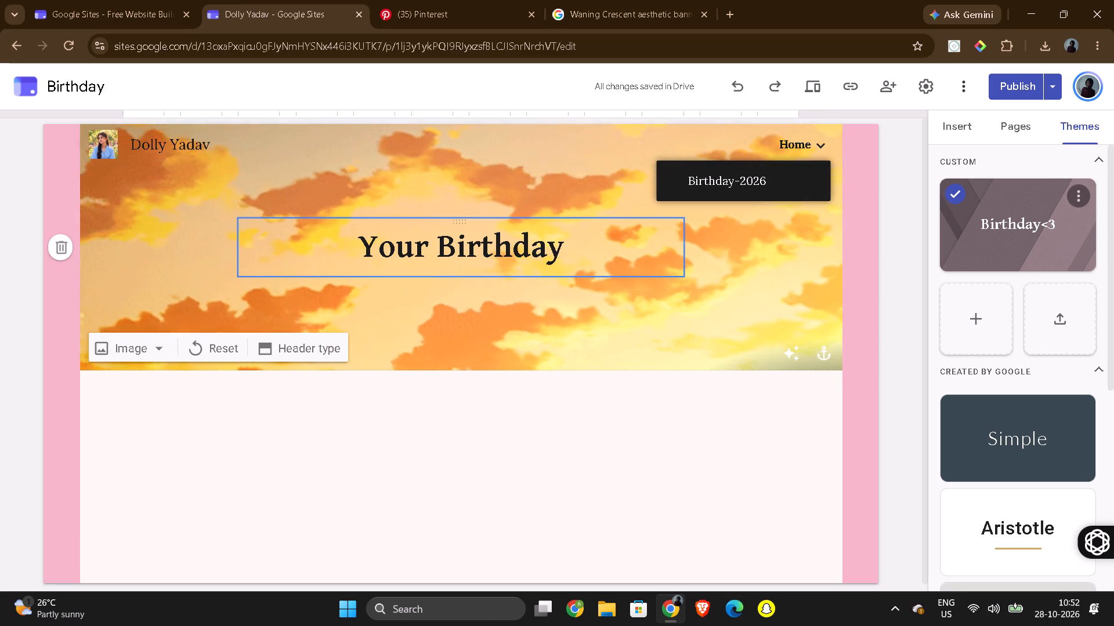
{"action": "left_click", "coordinate": [1023, 133]}
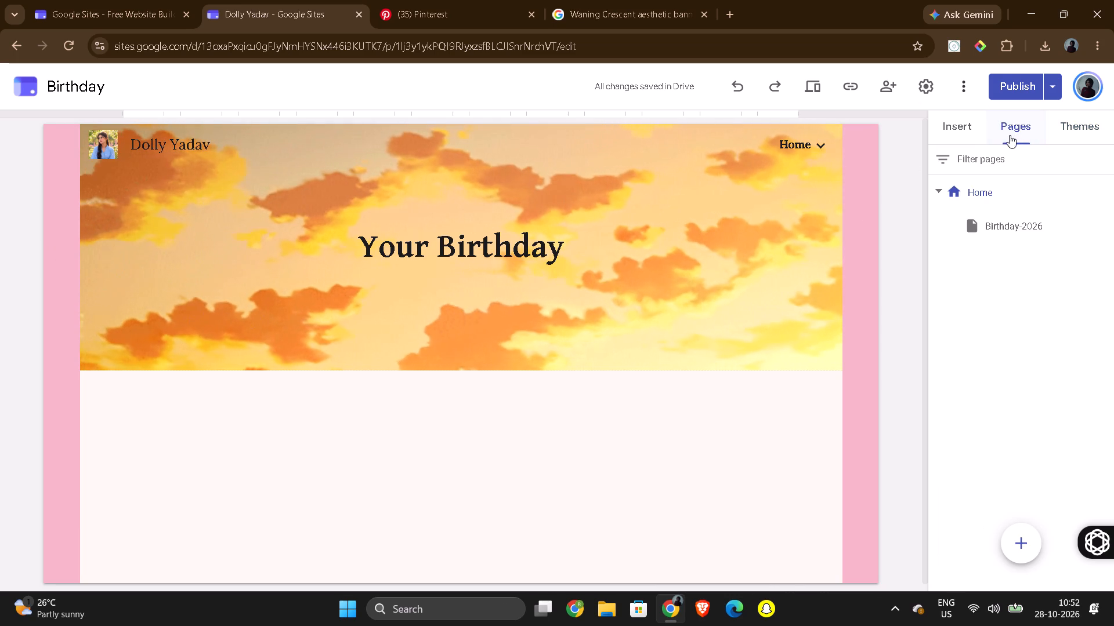
{"action": "left_click", "coordinate": [972, 133]}
{"action": "left_click", "coordinate": [1066, 129]}
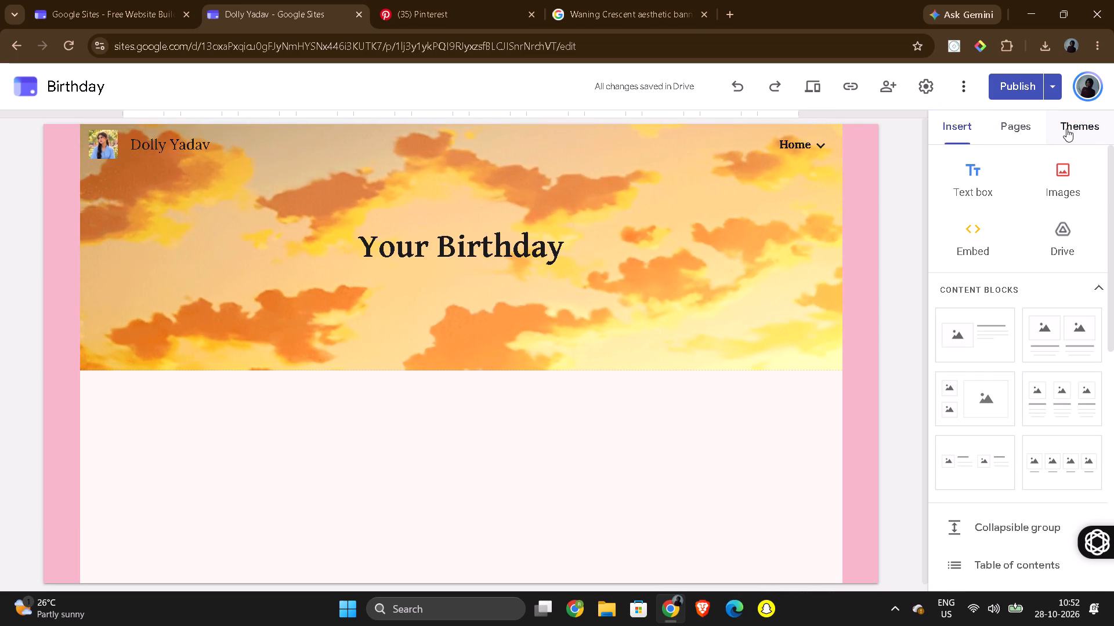
{"action": "scroll", "coordinate": [1029, 369], "scroll_direction": "down", "scroll_amount": 10}
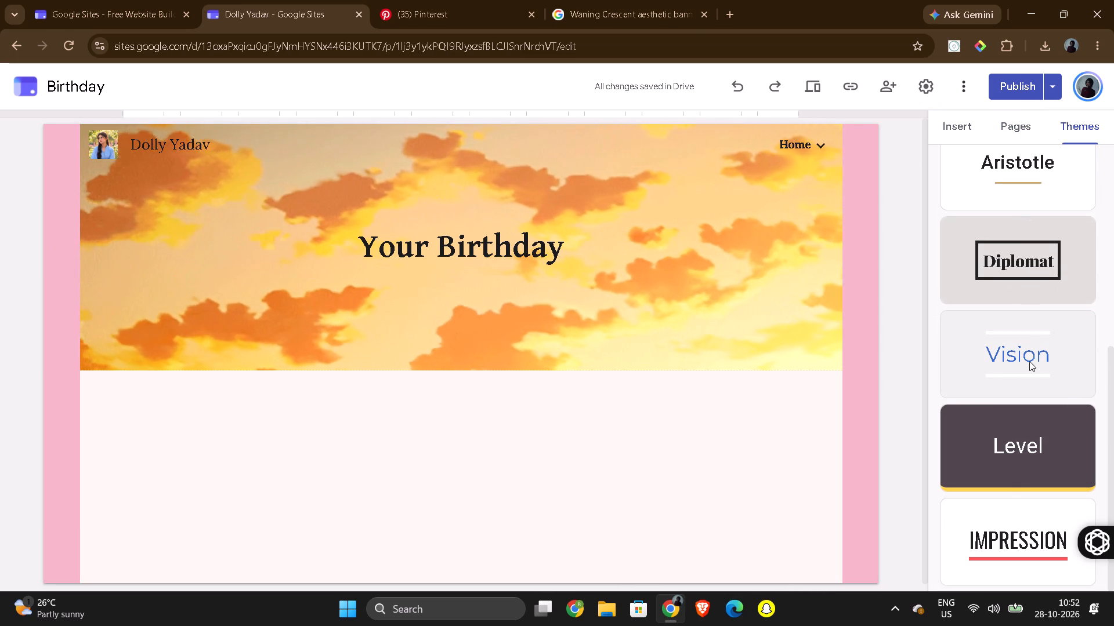
{"action": "scroll", "coordinate": [1006, 430], "scroll_direction": "down", "scroll_amount": 2}
{"action": "scroll", "coordinate": [1032, 406], "scroll_direction": "up", "scroll_amount": 9}
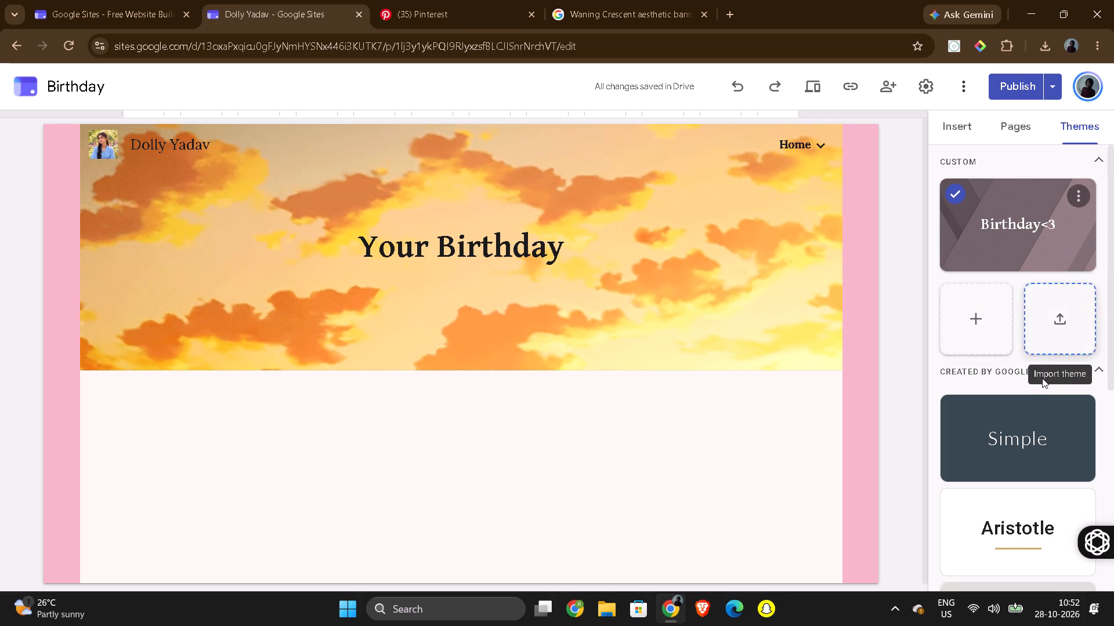
Open the custom Birthday<3 theme for editing and review its text, colour and image settings.
{"action": "left_click", "coordinate": [1076, 195]}
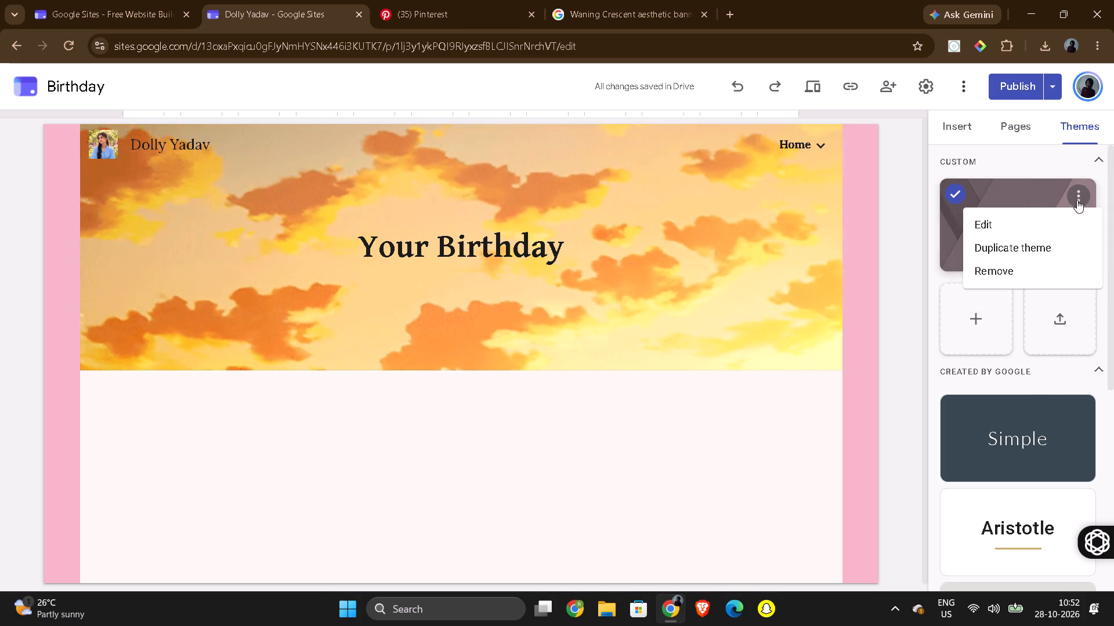
{"action": "left_click", "coordinate": [1037, 229]}
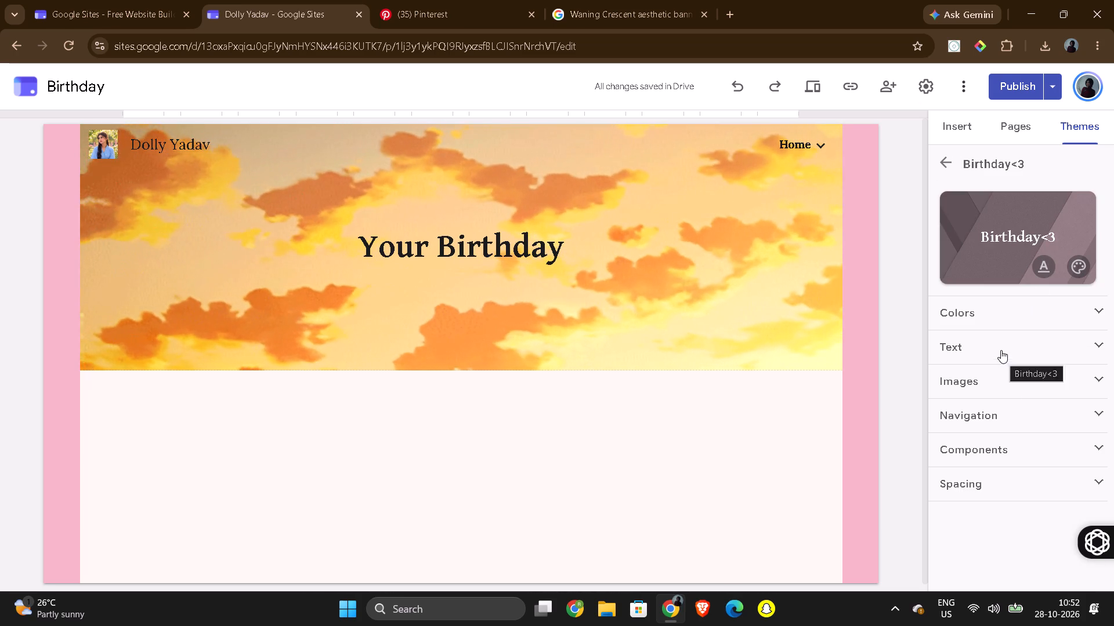
{"action": "left_click", "coordinate": [1001, 350]}
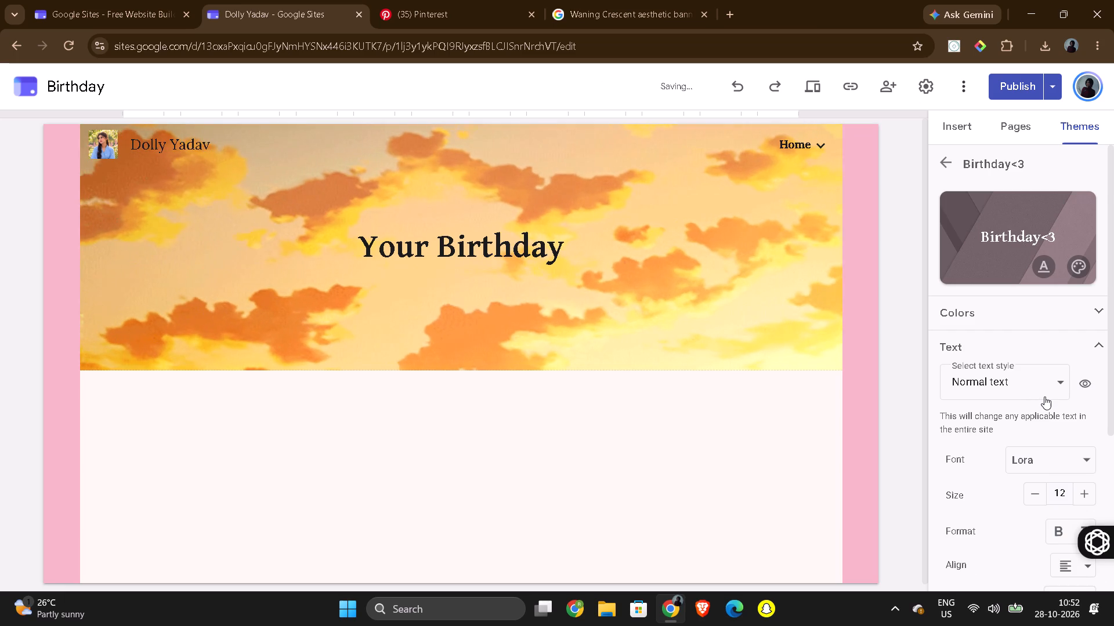
{"action": "scroll", "coordinate": [1044, 396], "scroll_direction": "down", "scroll_amount": 4}
{"action": "scroll", "coordinate": [1034, 357], "scroll_direction": "up", "scroll_amount": 4}
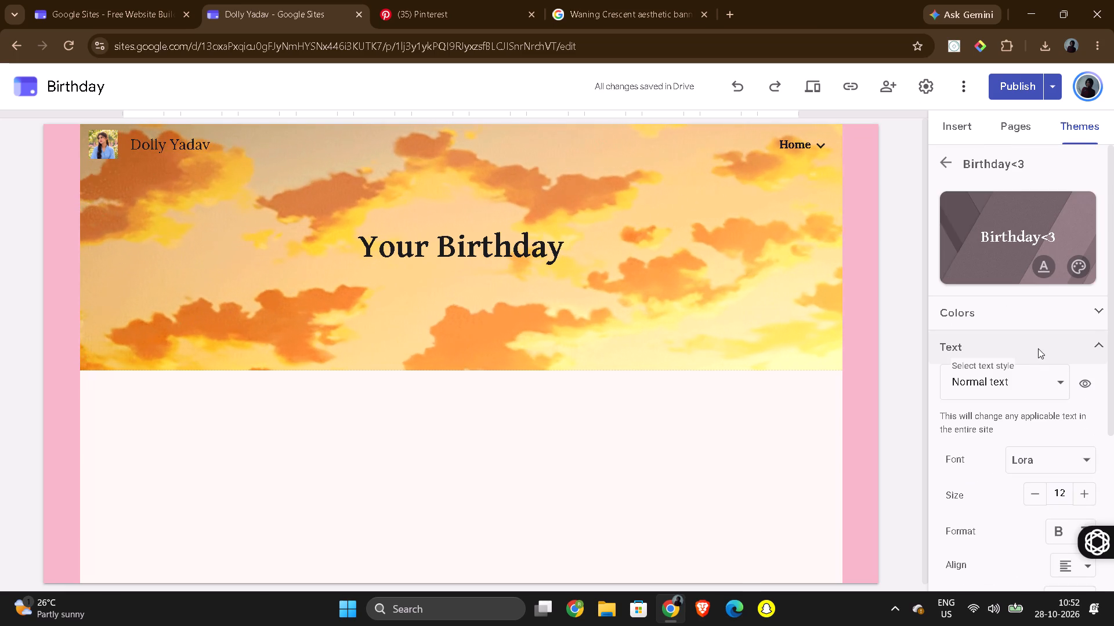
{"action": "left_click", "coordinate": [1058, 322]}
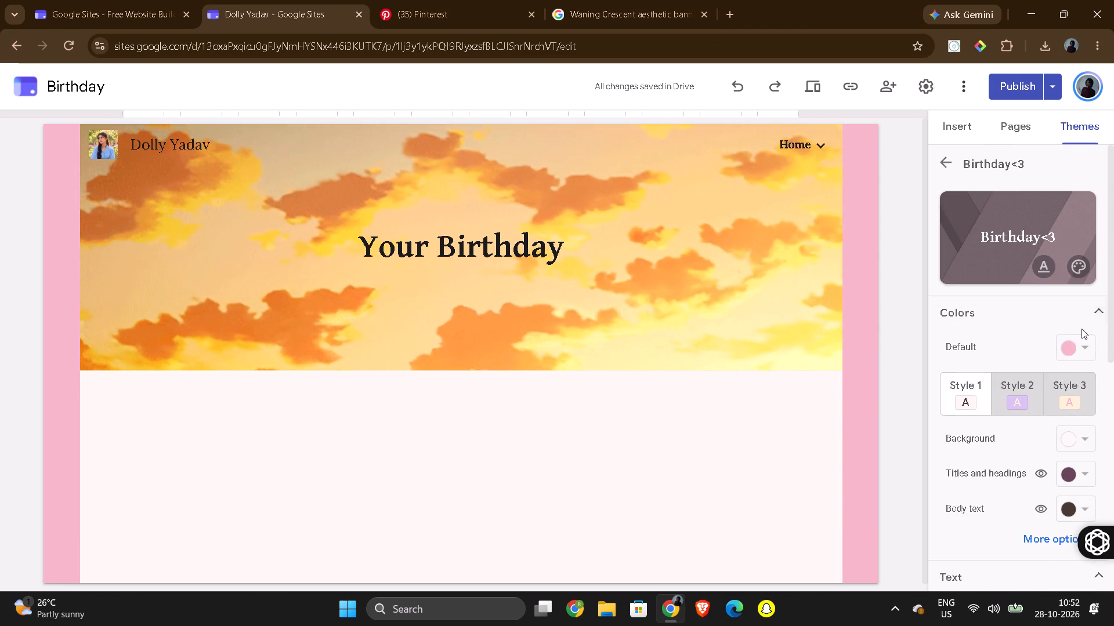
{"action": "left_click", "coordinate": [1080, 312]}
{"action": "scroll", "coordinate": [1065, 379], "scroll_direction": "down", "scroll_amount": 6}
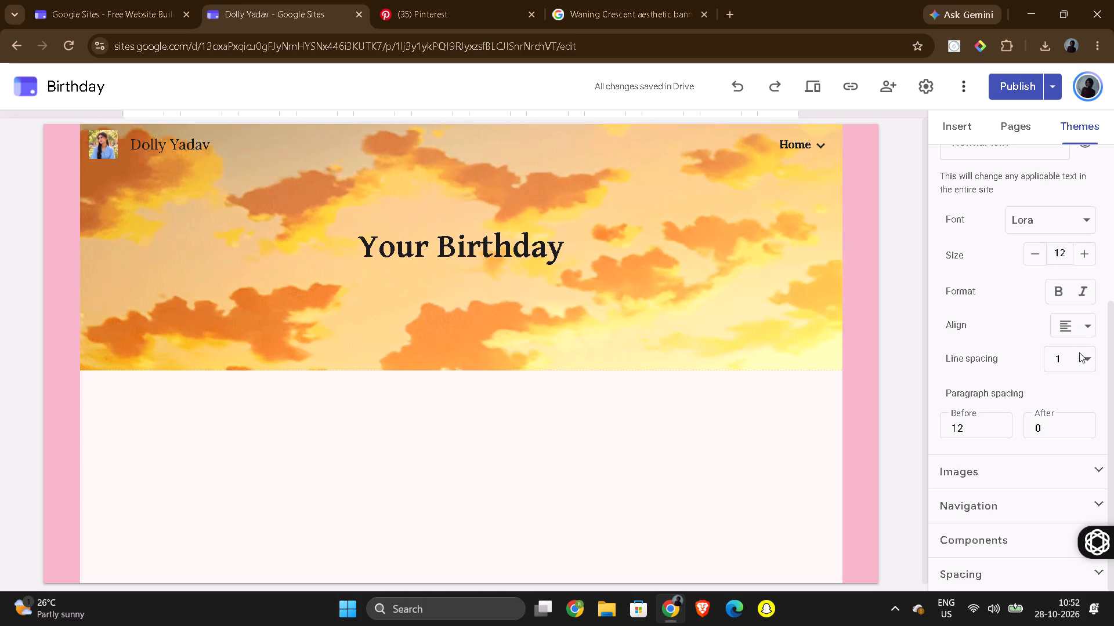
{"action": "scroll", "coordinate": [1079, 352], "scroll_direction": "down", "scroll_amount": 3}
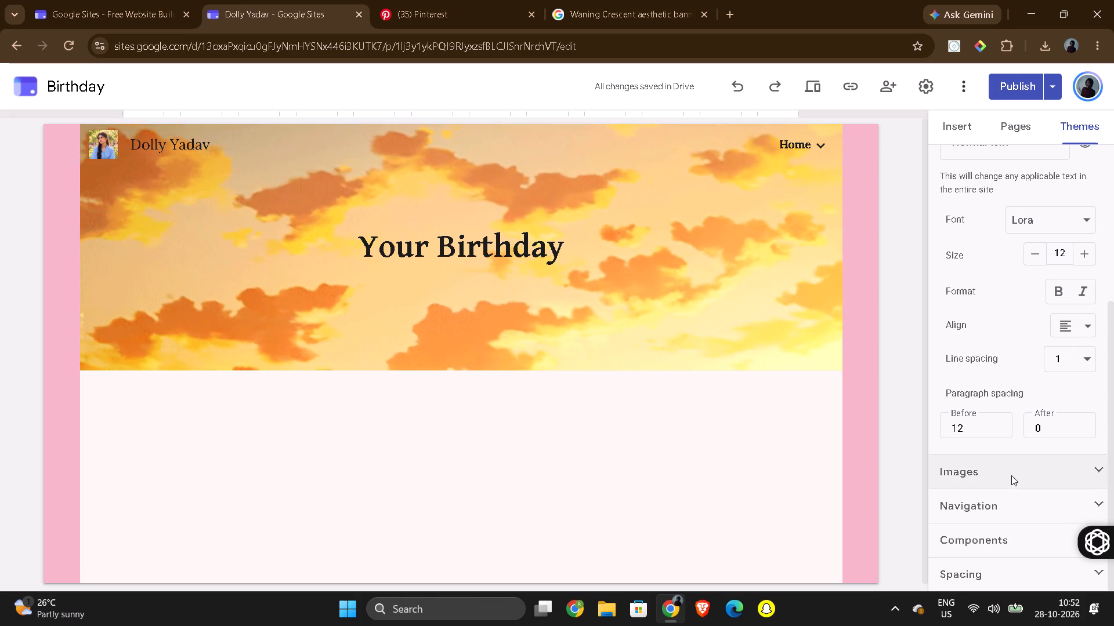
{"action": "left_click", "coordinate": [1011, 475]}
{"action": "scroll", "coordinate": [1019, 469], "scroll_direction": "down", "scroll_amount": 3}
{"action": "left_click", "coordinate": [1078, 281]}
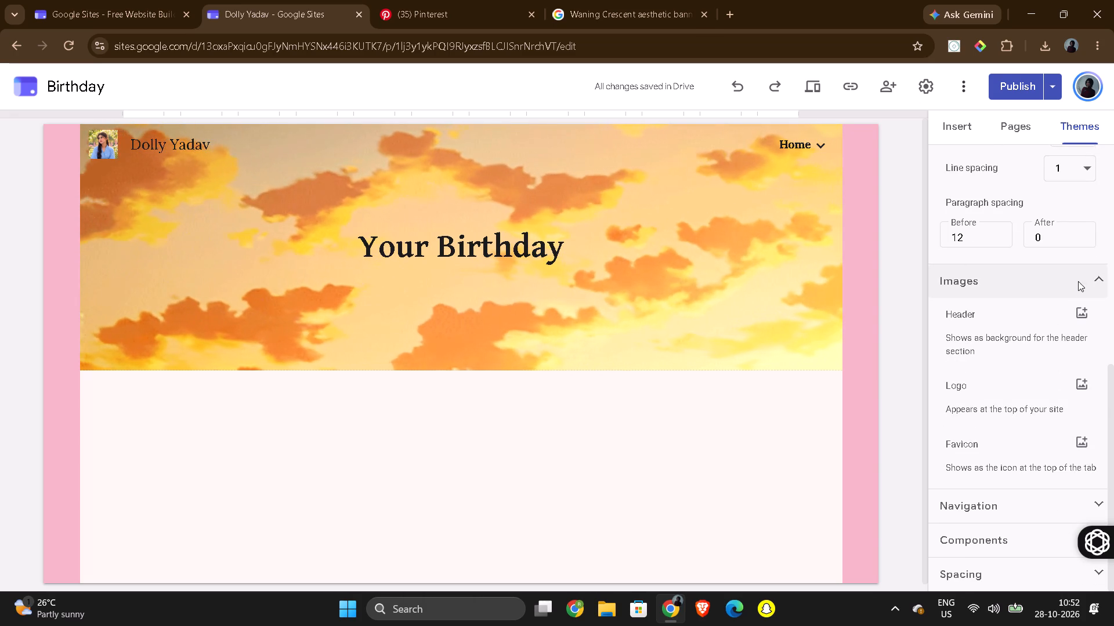
{"action": "scroll", "coordinate": [1078, 281], "scroll_direction": "up", "scroll_amount": 3}
{"action": "left_click", "coordinate": [1087, 300]}
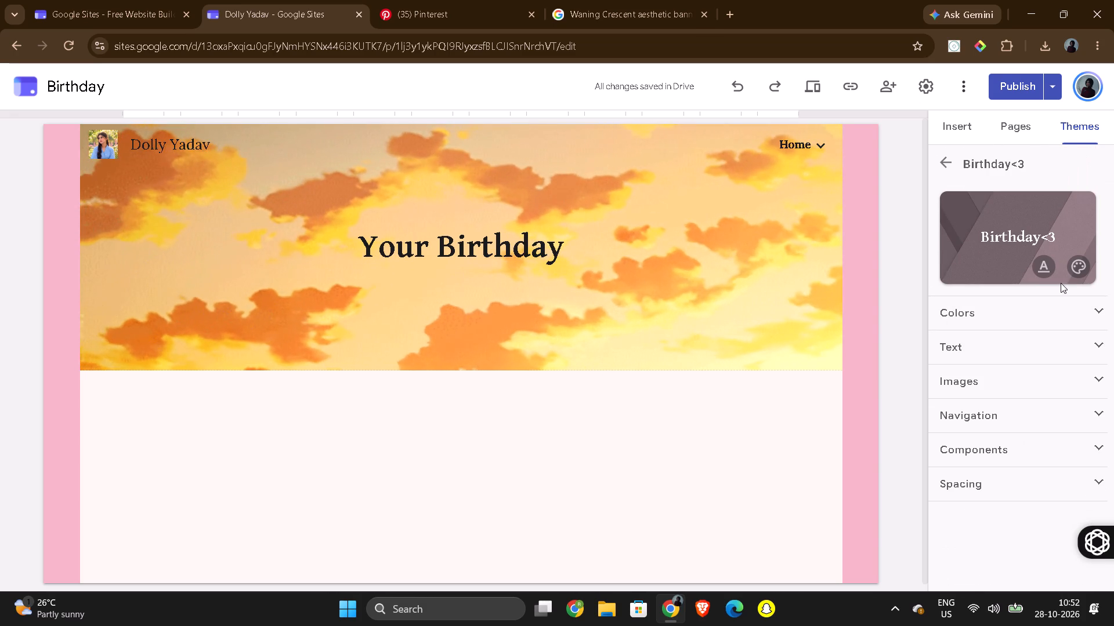
Open the Birthday<3 theme's colour palette for customization with individual colours instead of the presets.
{"action": "left_click", "coordinate": [1081, 271]}
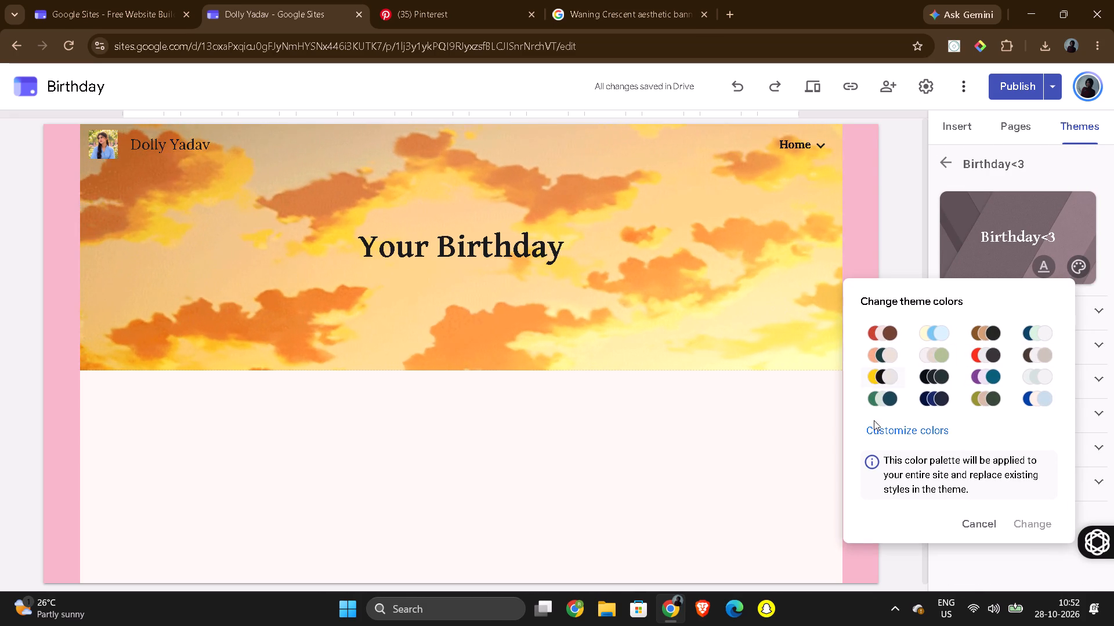
{"action": "left_click", "coordinate": [935, 430]}
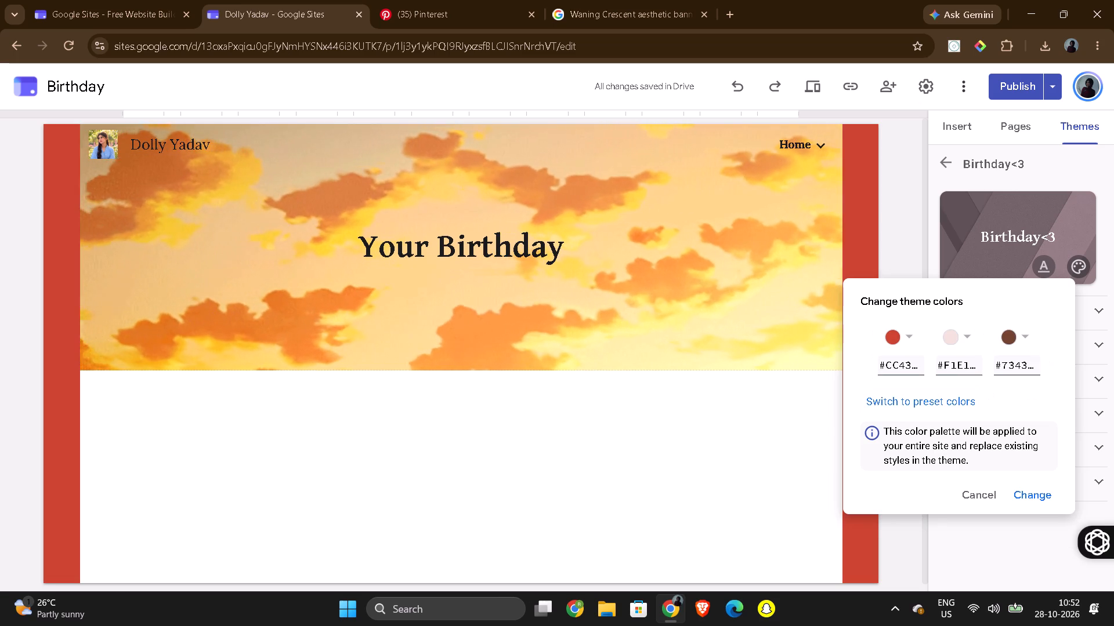
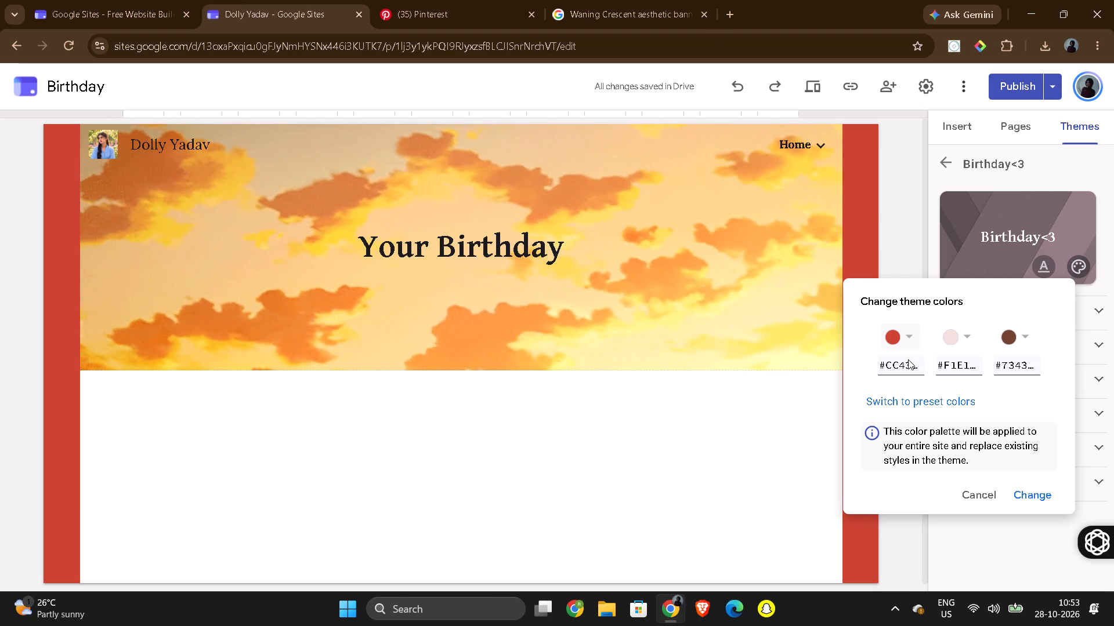
Set the first Birthday<3 theme colour to #CC7359 and apply the palette to the site.
{"action": "left_click", "coordinate": [906, 366]}
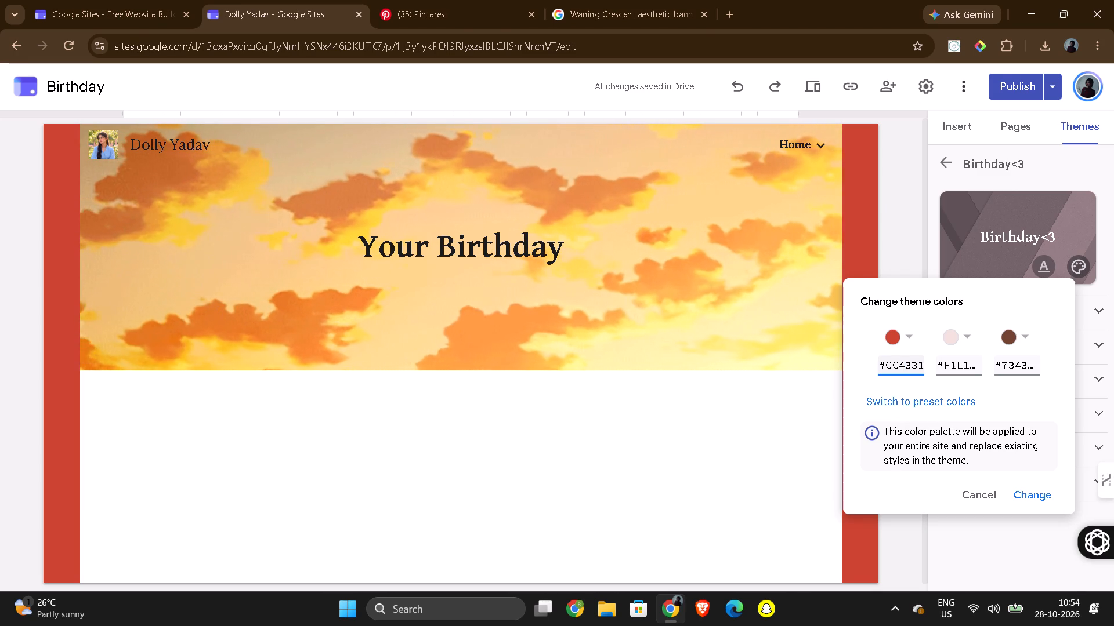
{"action": "key", "text": "Left"}
{"action": "key", "text": "Delete"}
{"action": "key", "text": "Delete"}
{"action": "key", "text": "Delete"}
{"action": "key", "text": "Delete"}
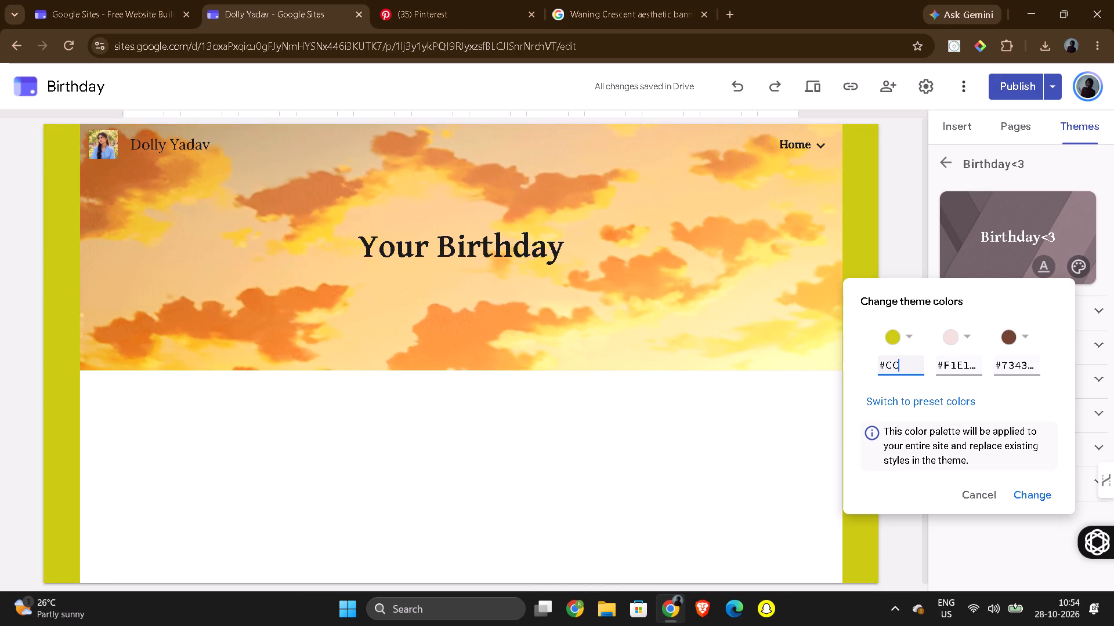
{"action": "key", "text": "7"}
{"action": "type", "text": "359"}
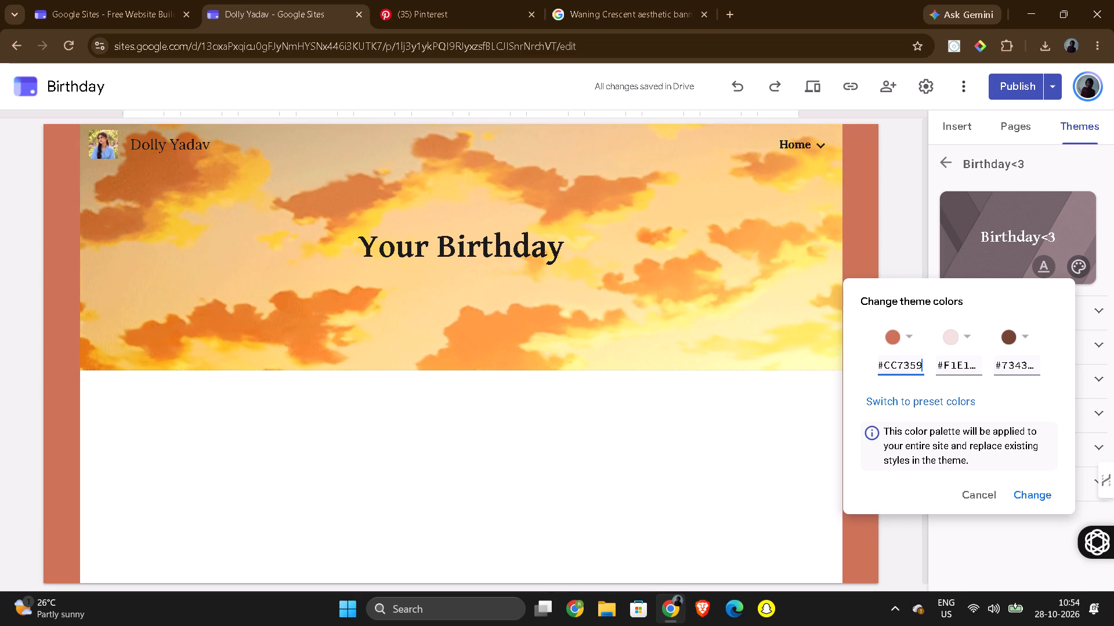
{"action": "left_click", "coordinate": [1022, 492]}
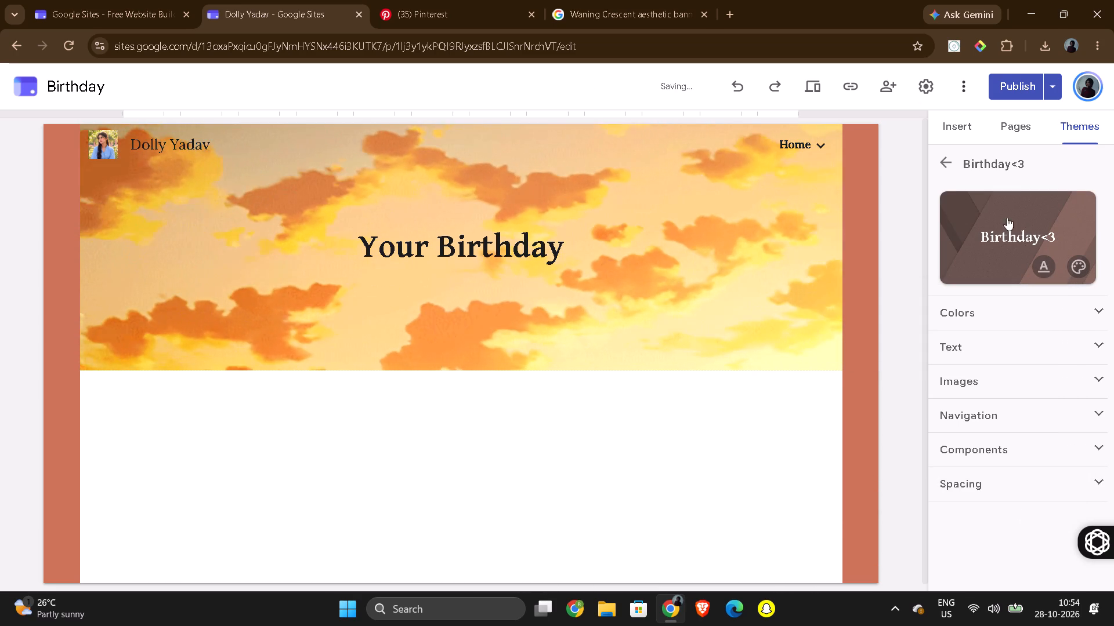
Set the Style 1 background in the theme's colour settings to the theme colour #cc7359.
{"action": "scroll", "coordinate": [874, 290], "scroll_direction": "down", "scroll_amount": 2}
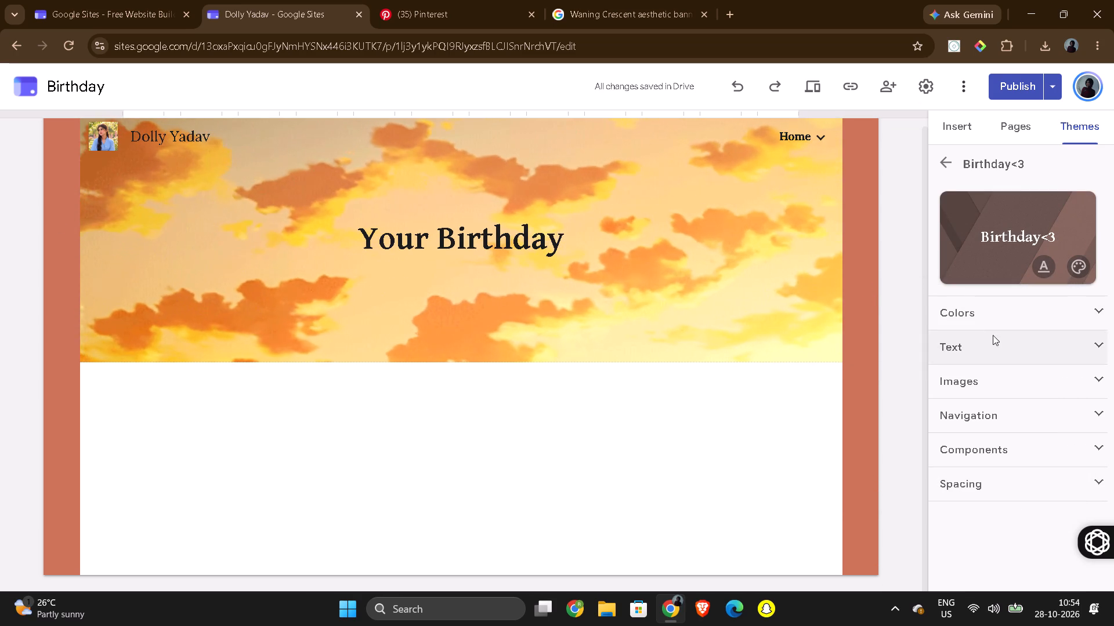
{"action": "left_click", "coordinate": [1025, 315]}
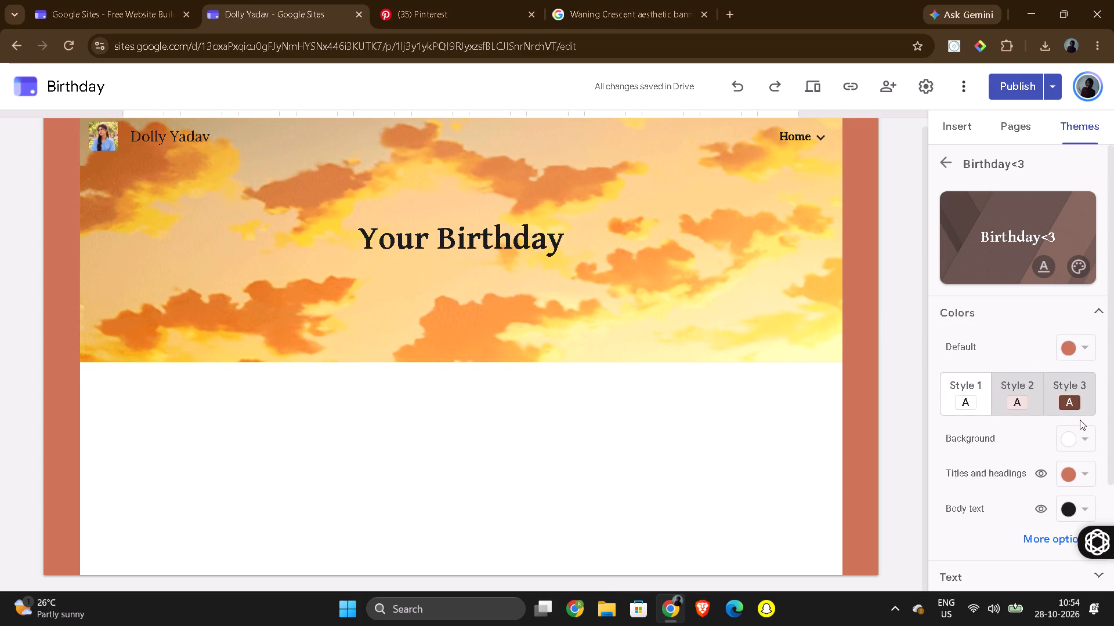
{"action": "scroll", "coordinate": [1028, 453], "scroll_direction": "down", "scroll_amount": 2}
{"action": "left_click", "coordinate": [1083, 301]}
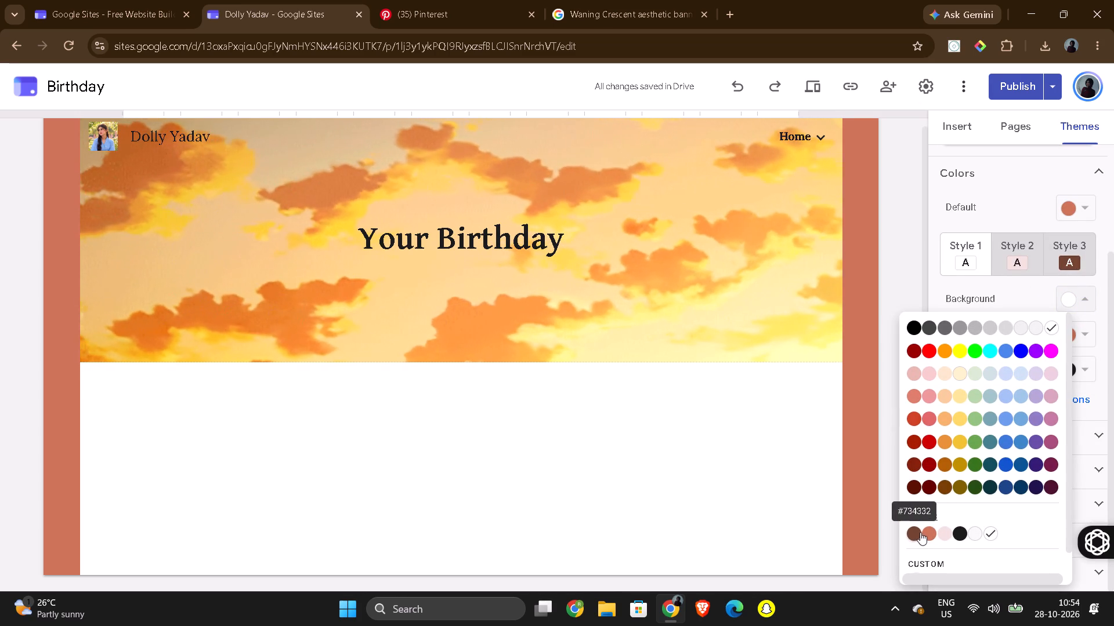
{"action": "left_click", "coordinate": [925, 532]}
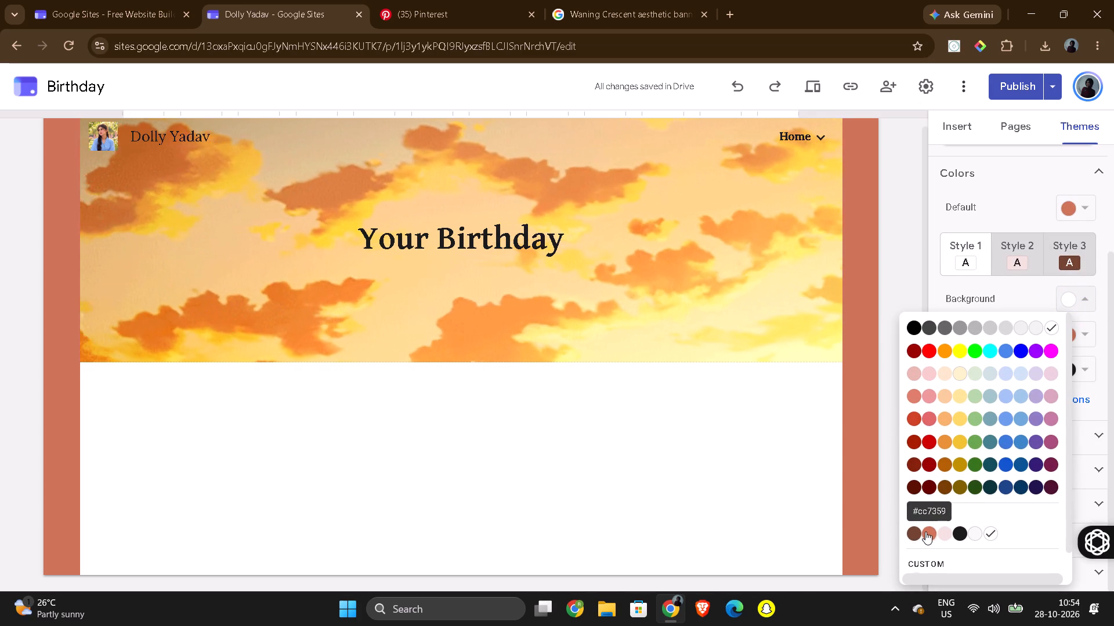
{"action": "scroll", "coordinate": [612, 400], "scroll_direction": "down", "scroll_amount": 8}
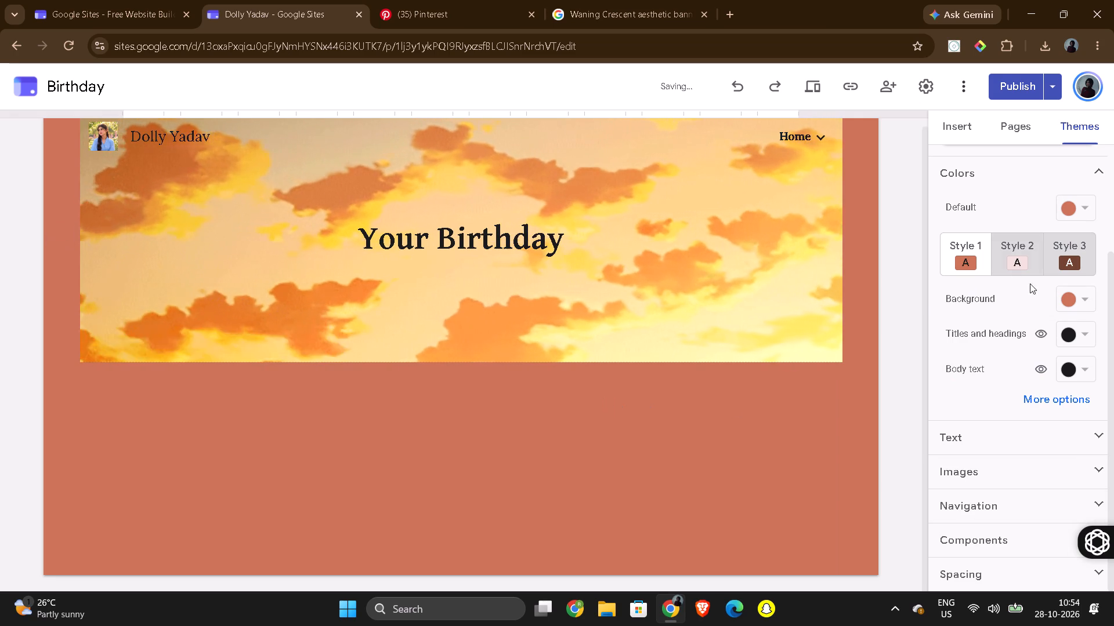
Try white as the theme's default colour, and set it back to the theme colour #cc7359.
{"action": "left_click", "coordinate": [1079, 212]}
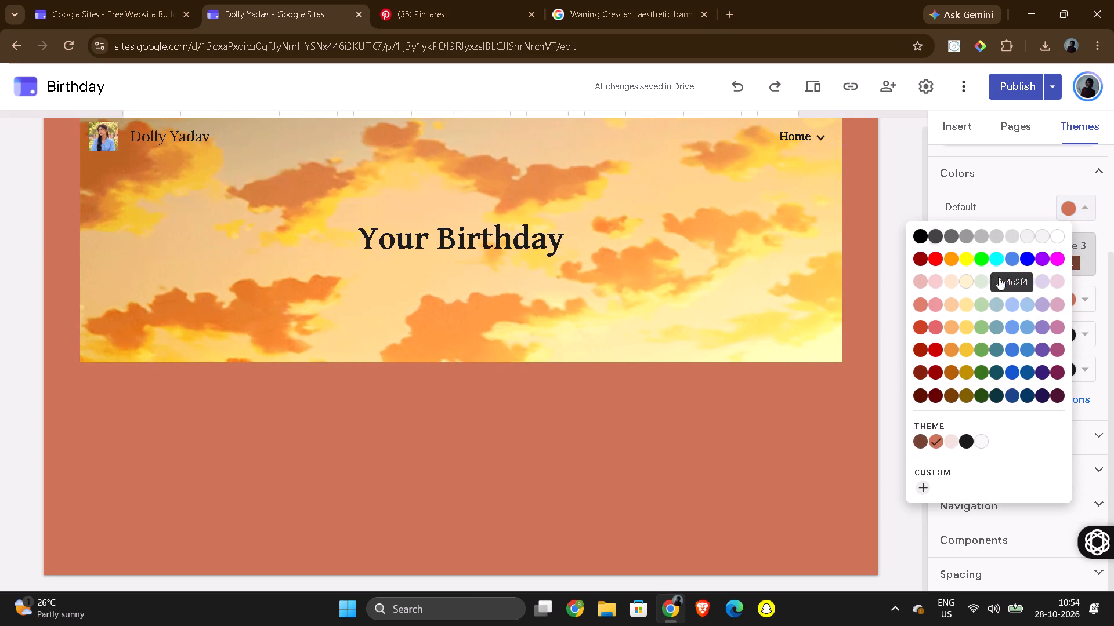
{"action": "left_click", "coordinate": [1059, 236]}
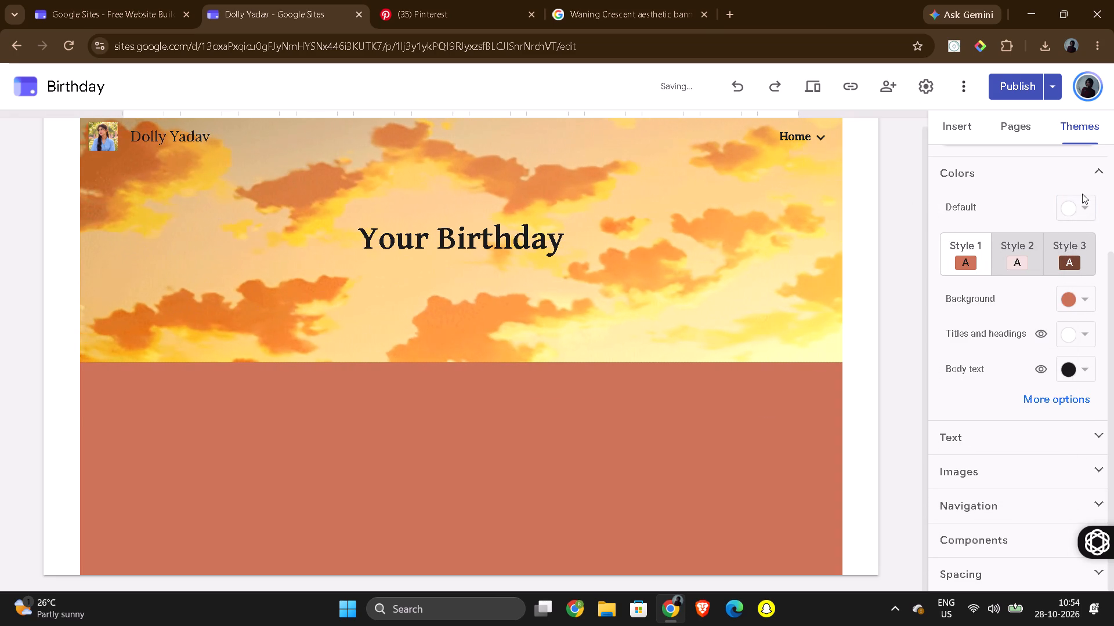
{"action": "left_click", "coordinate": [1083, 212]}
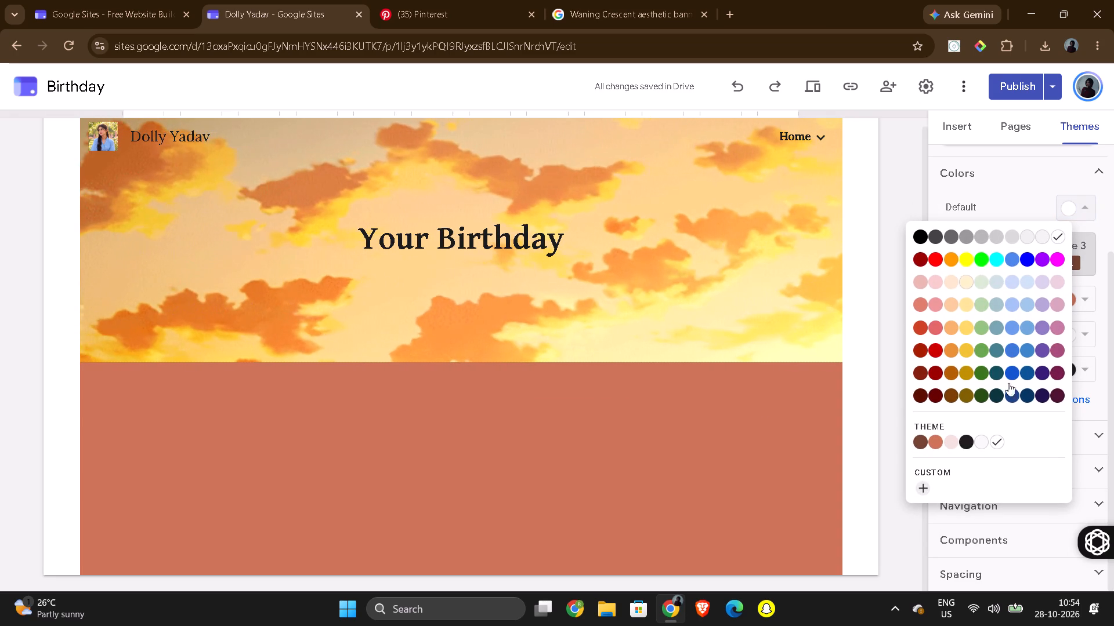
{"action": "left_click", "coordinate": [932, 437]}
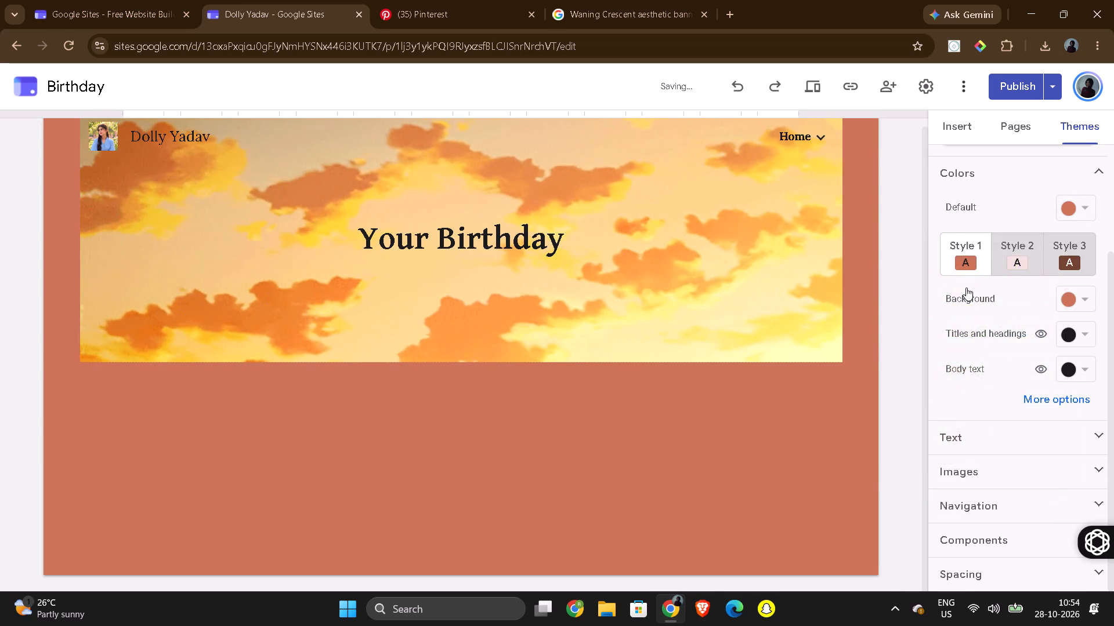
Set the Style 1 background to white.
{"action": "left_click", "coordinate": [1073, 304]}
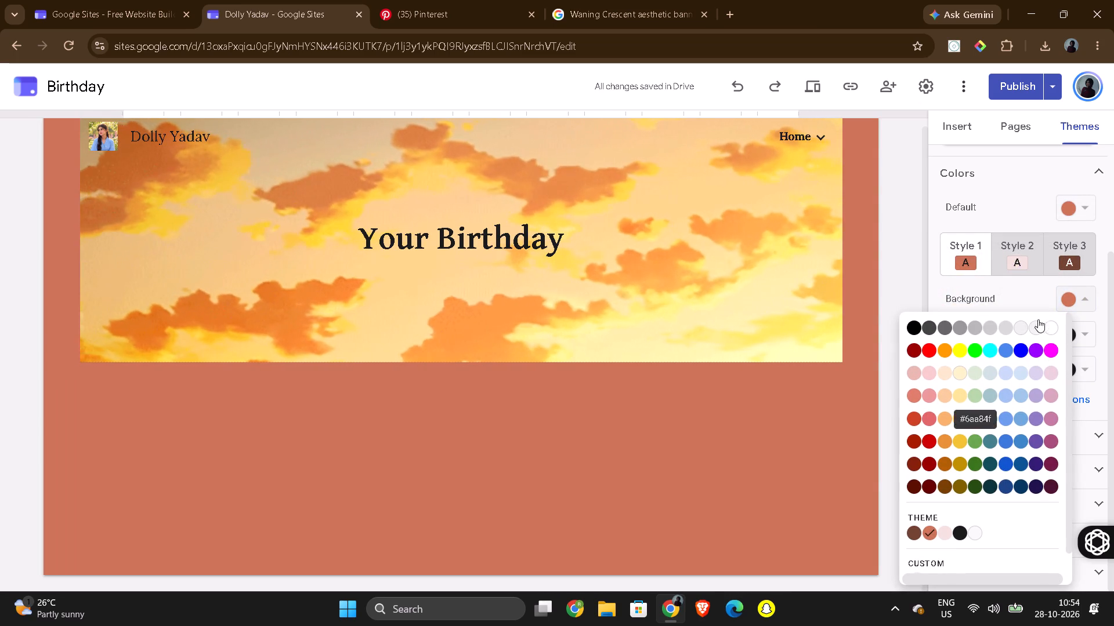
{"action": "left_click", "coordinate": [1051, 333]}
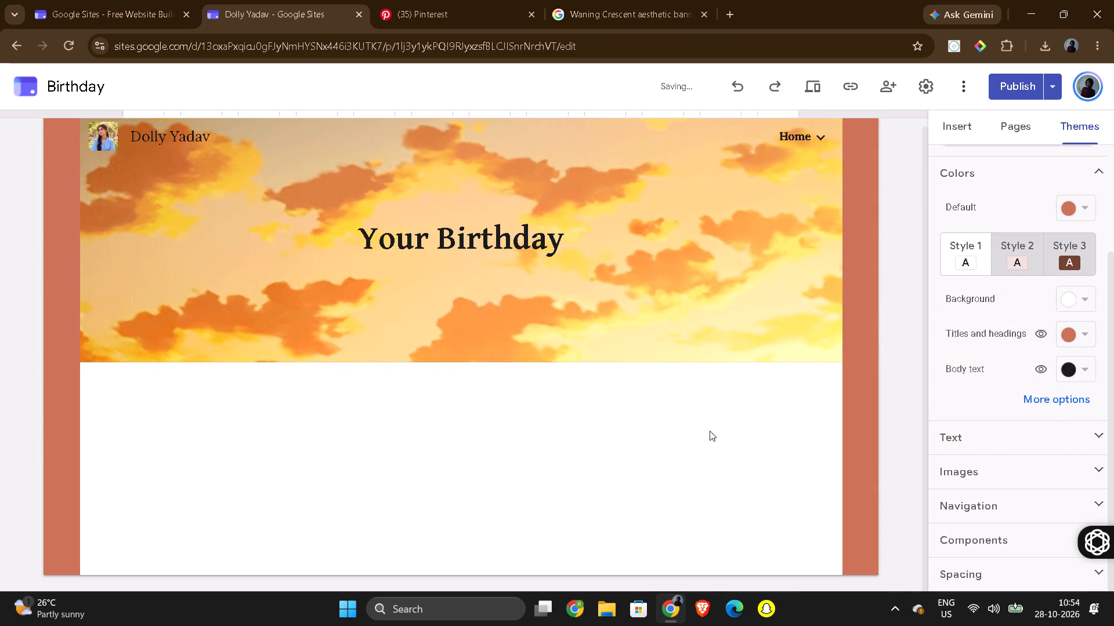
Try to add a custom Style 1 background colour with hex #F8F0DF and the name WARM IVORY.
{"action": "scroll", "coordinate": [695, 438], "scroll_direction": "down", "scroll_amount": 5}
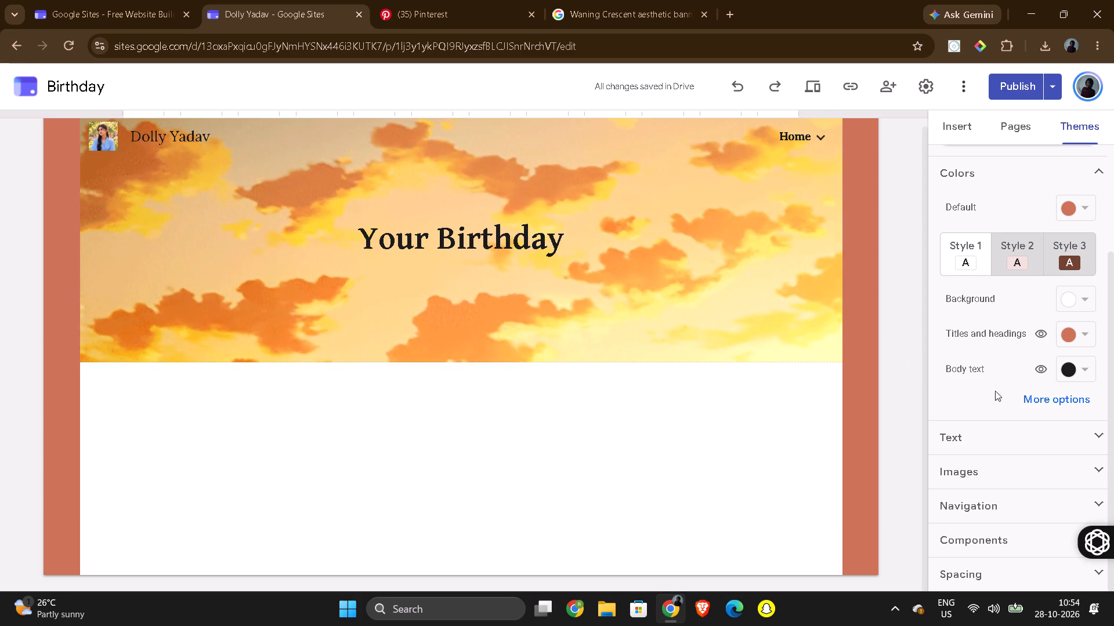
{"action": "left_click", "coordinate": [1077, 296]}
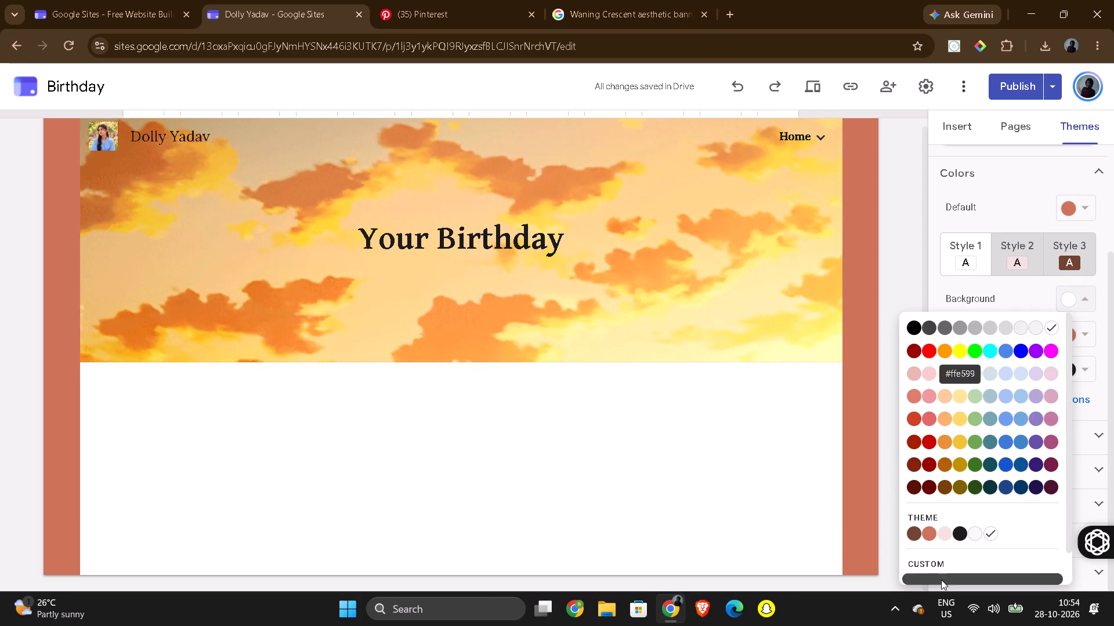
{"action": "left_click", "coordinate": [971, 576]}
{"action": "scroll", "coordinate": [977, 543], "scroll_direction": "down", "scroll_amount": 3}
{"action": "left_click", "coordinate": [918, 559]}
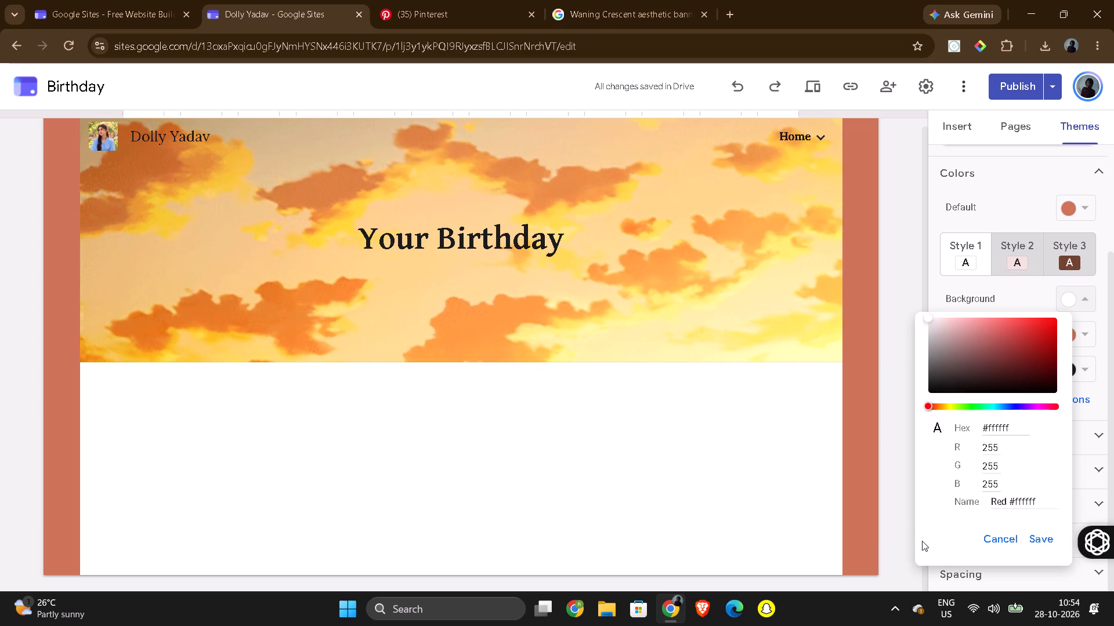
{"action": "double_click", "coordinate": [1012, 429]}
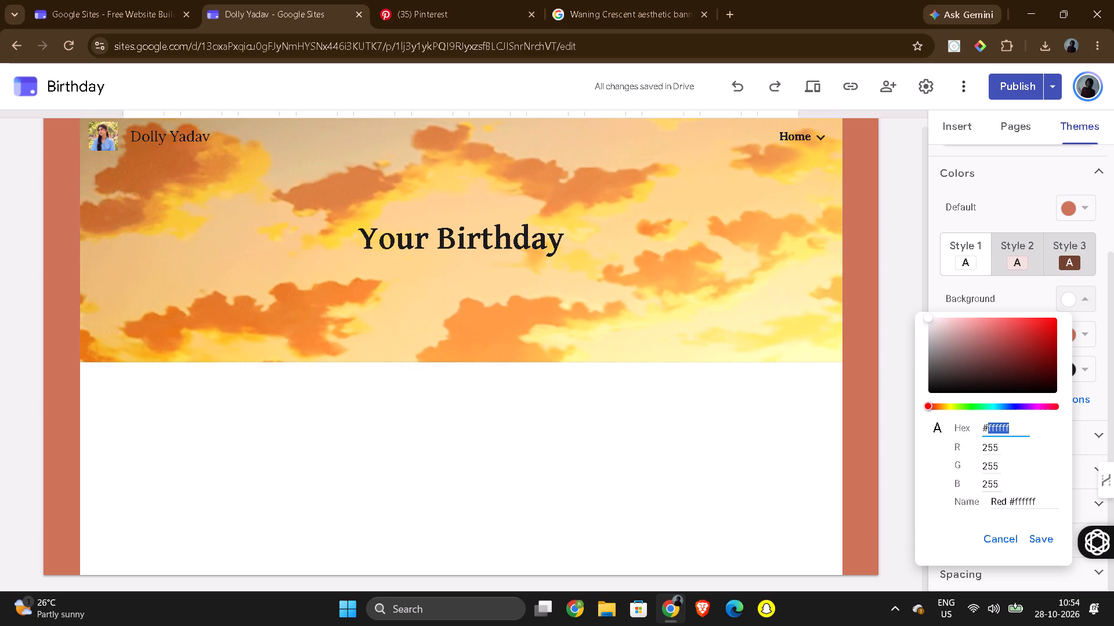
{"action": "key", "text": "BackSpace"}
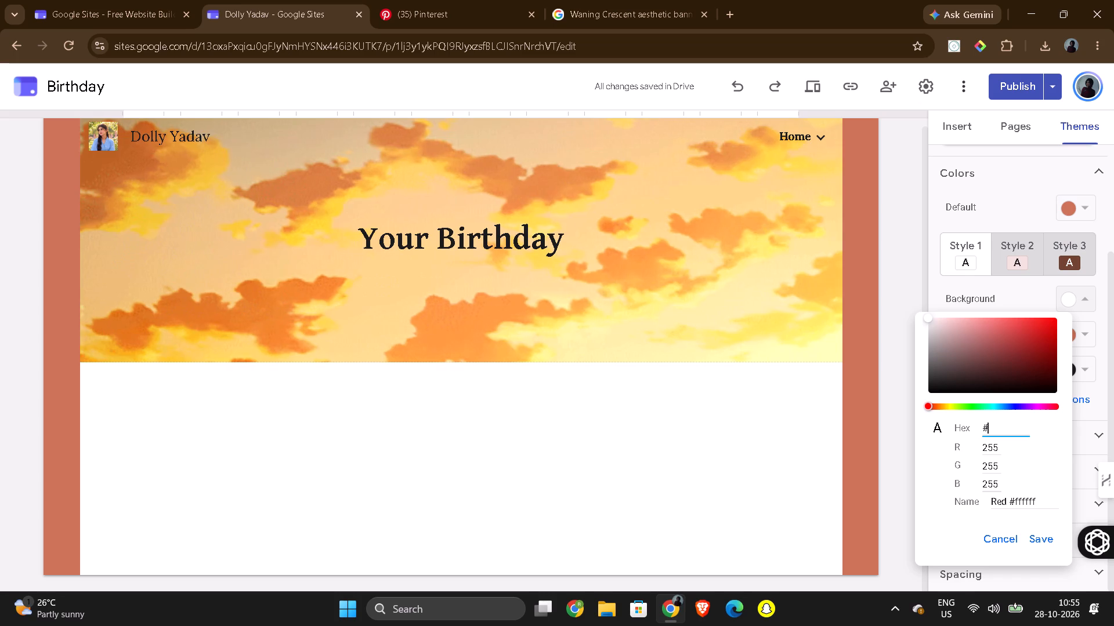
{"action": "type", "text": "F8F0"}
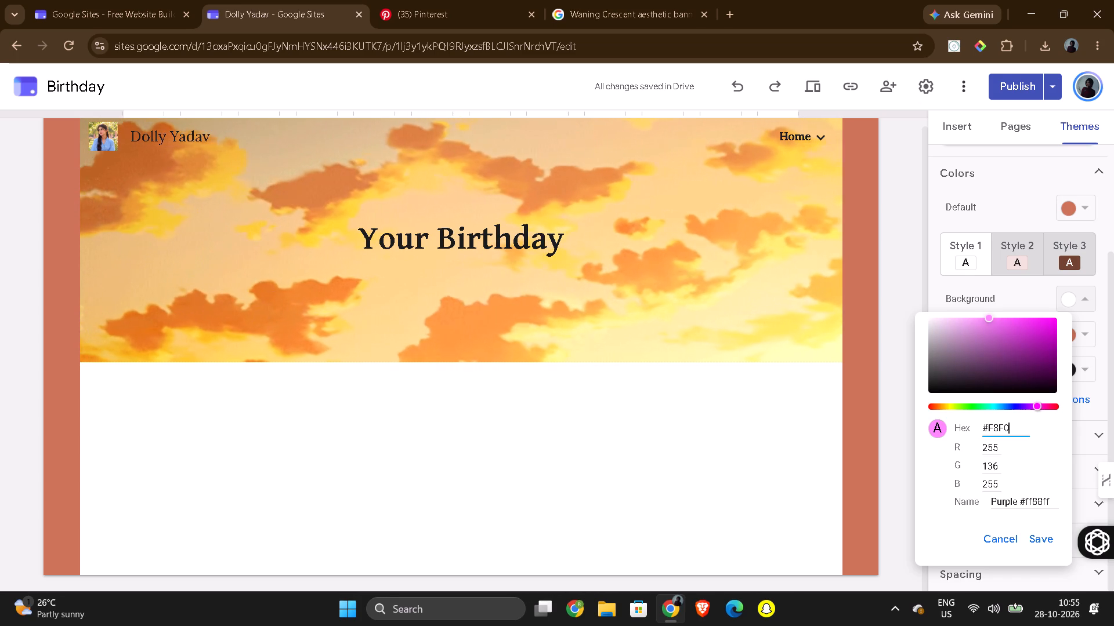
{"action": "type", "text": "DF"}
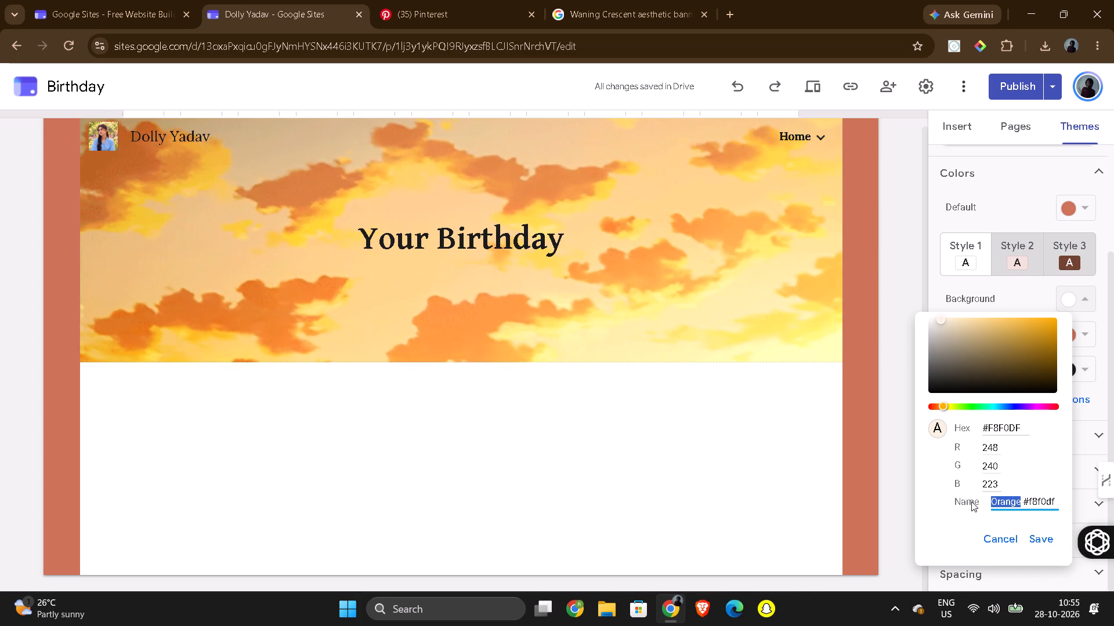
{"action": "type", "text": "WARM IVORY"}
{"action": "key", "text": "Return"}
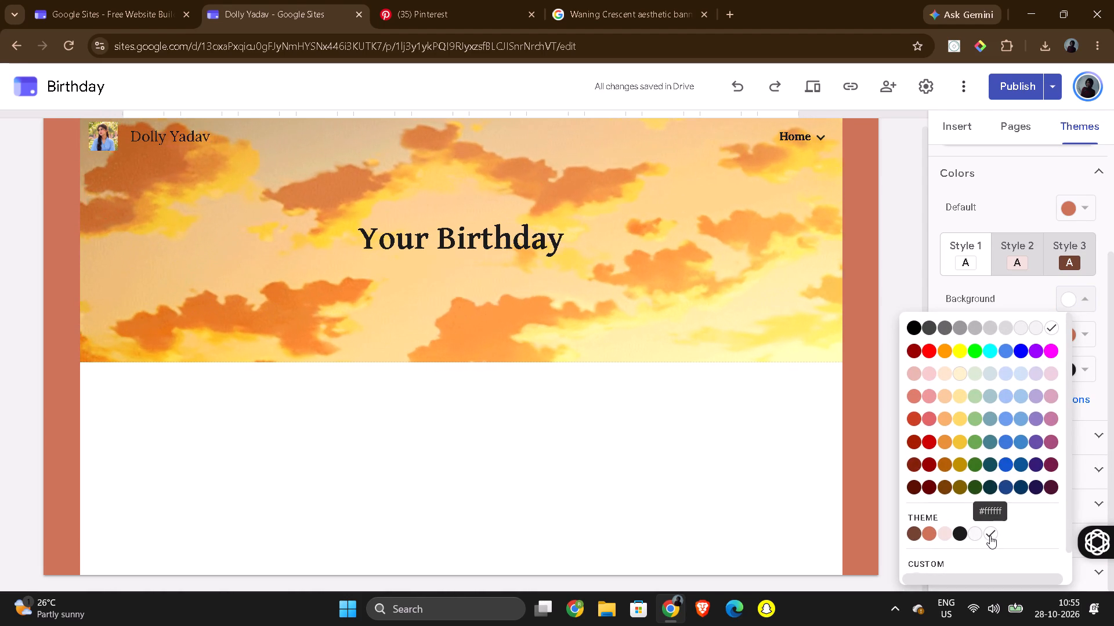
Add the custom colour #F8F0DF for the Style 1 background and save it.
{"action": "scroll", "coordinate": [977, 538], "scroll_direction": "down", "scroll_amount": 3}
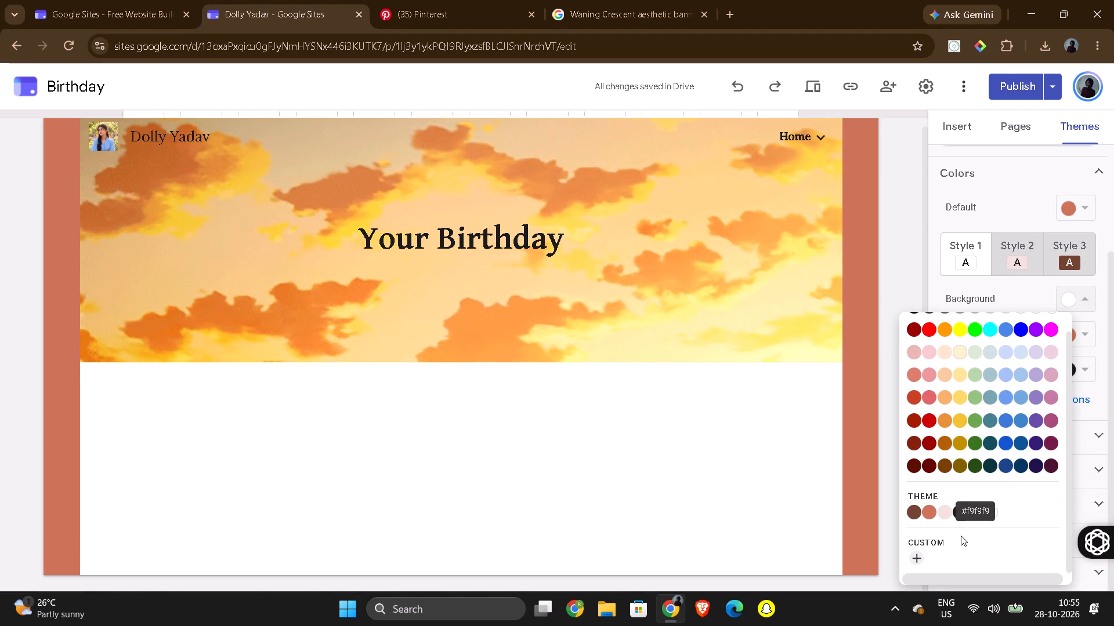
{"action": "left_click", "coordinate": [922, 558]}
{"action": "left_click", "coordinate": [1007, 431]}
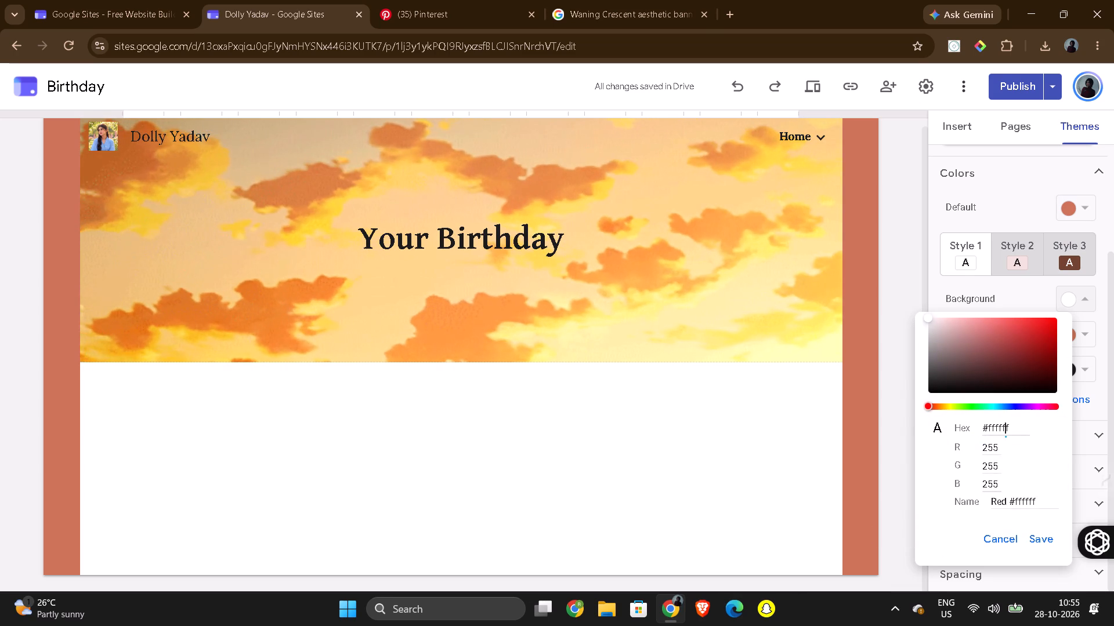
{"action": "left_click", "coordinate": [1010, 430]}
{"action": "key", "text": "BackSpace"}
{"action": "key", "text": "BackSpace"}
{"action": "key", "text": "BackSpace"}
{"action": "key", "text": "BackSpace"}
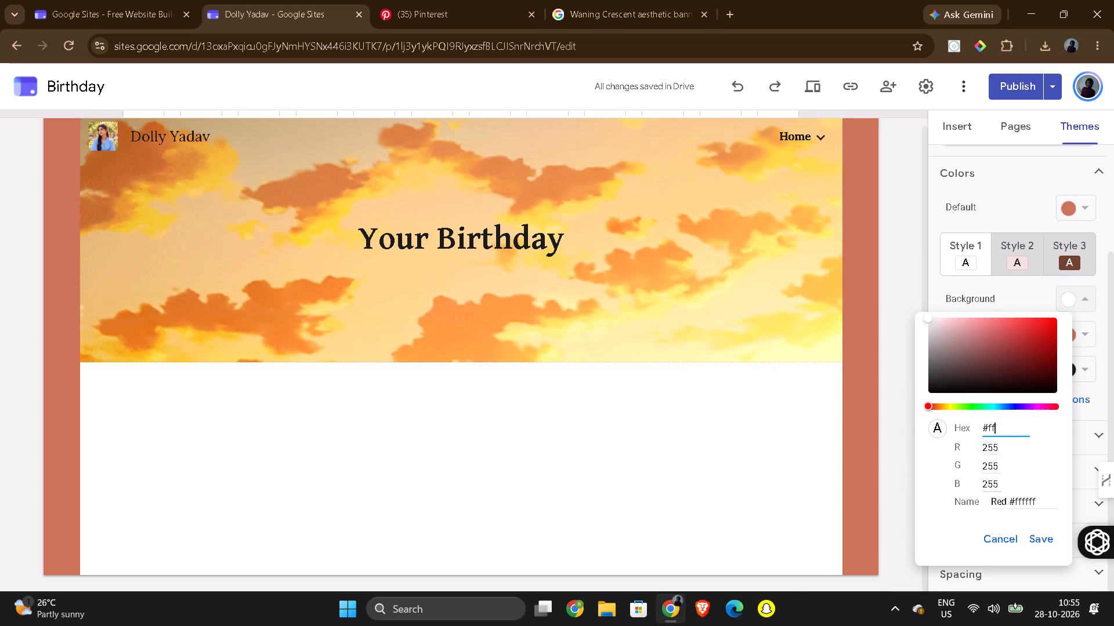
{"action": "key", "text": "BackSpace"}
{"action": "key", "text": "BackSpace"}
{"action": "type", "text": "F8F0"}
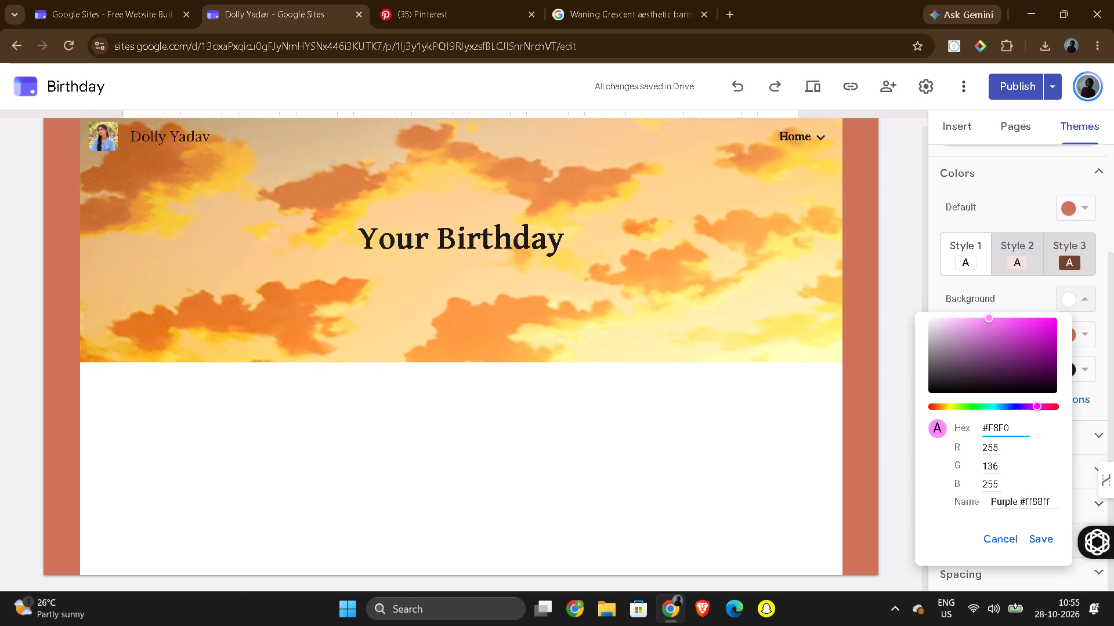
{"action": "type", "text": "DF"}
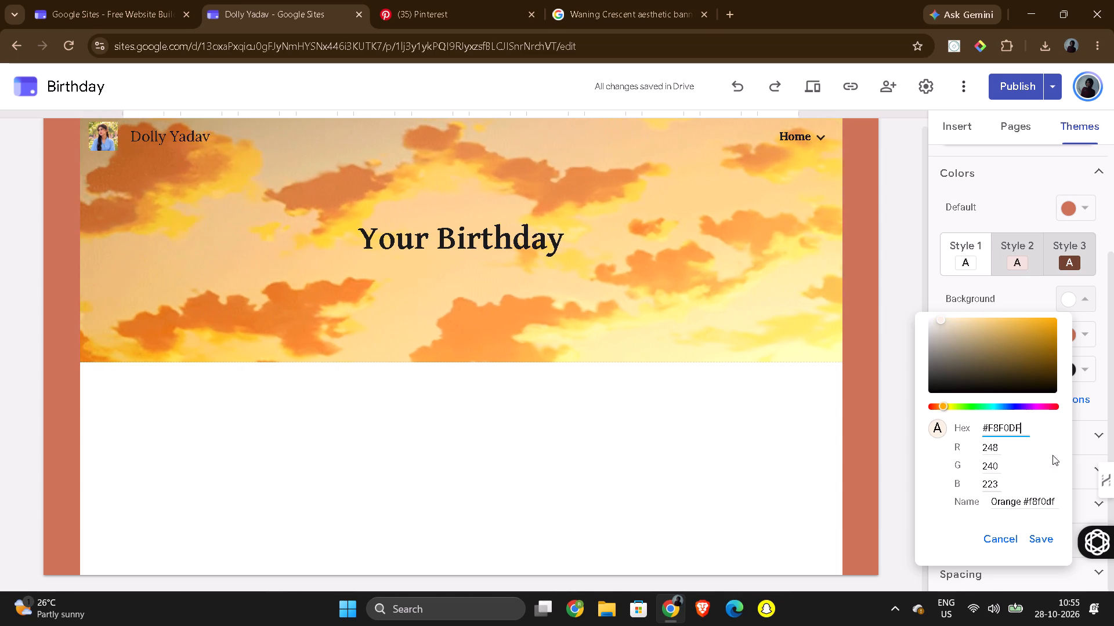
{"action": "left_click", "coordinate": [1043, 537]}
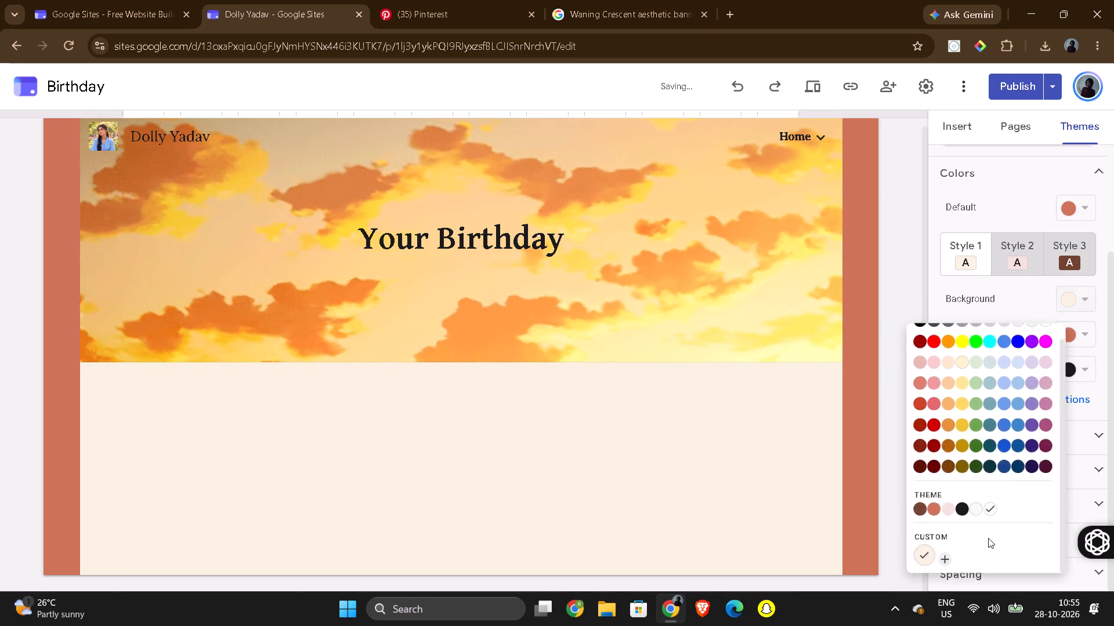
Expand the Style 1 text colours into separate title, heading, subheading and body text settings.
{"action": "scroll", "coordinate": [645, 461], "scroll_direction": "down", "scroll_amount": 4}
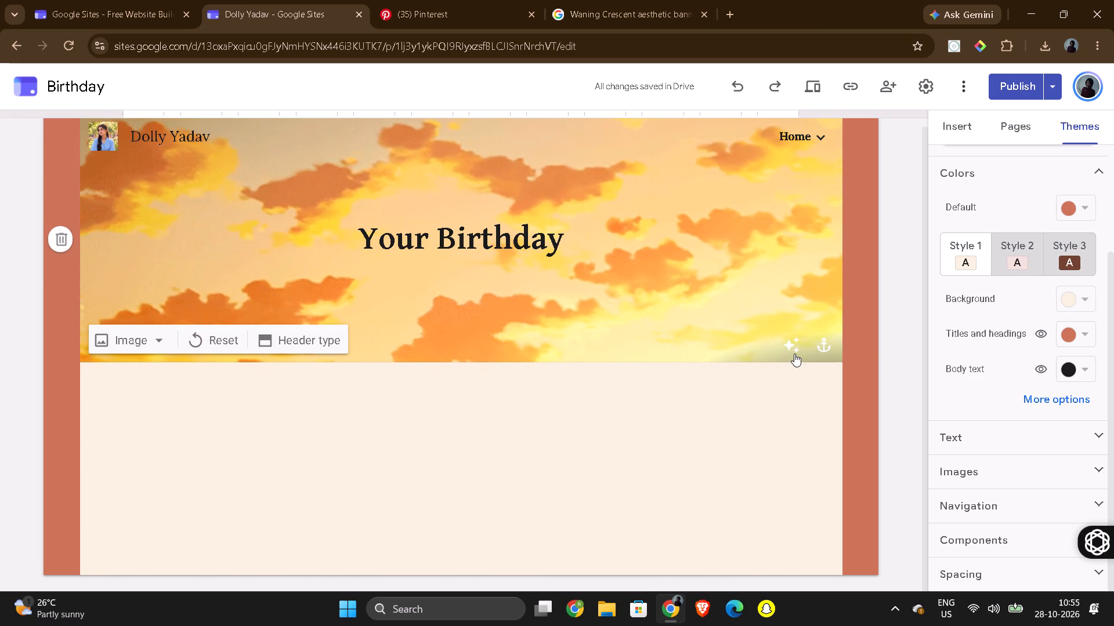
{"action": "scroll", "coordinate": [480, 265], "scroll_direction": "up", "scroll_amount": 1}
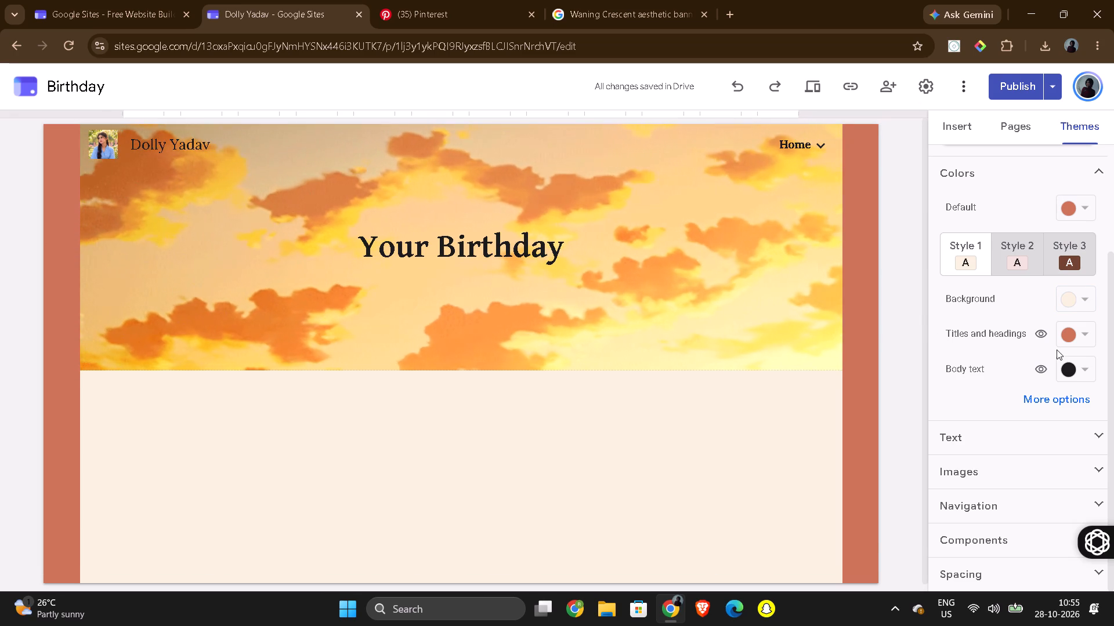
{"action": "left_click", "coordinate": [1059, 398]}
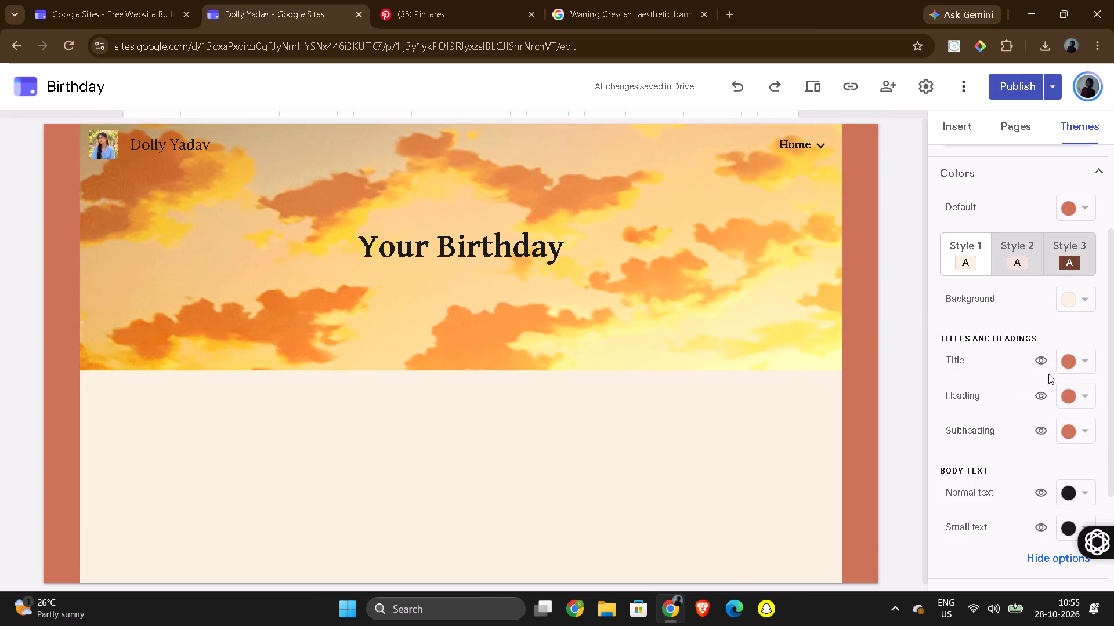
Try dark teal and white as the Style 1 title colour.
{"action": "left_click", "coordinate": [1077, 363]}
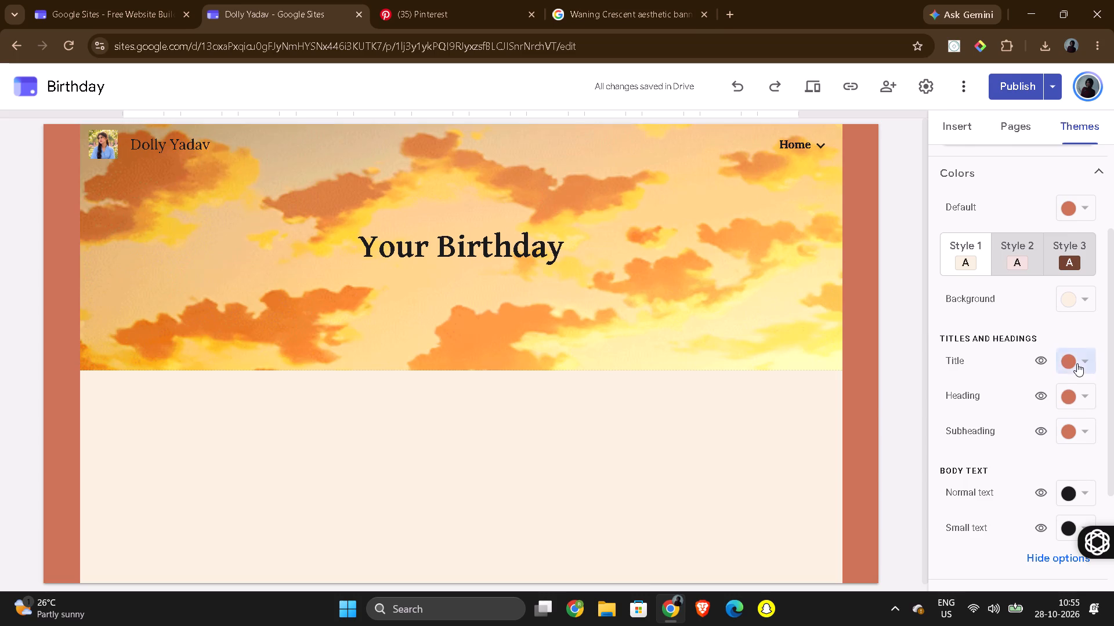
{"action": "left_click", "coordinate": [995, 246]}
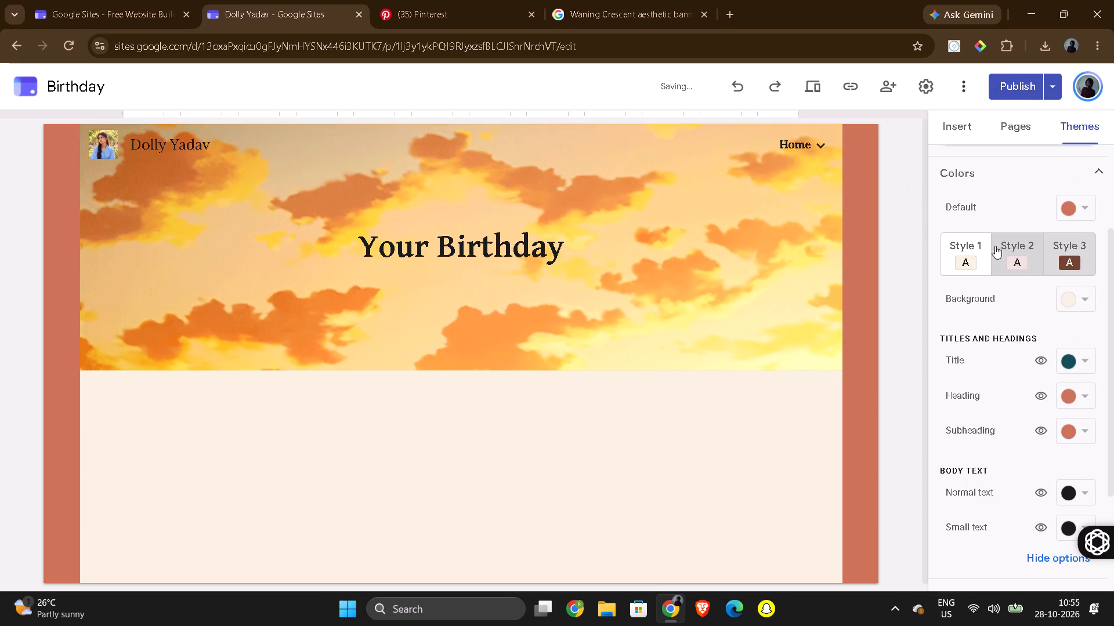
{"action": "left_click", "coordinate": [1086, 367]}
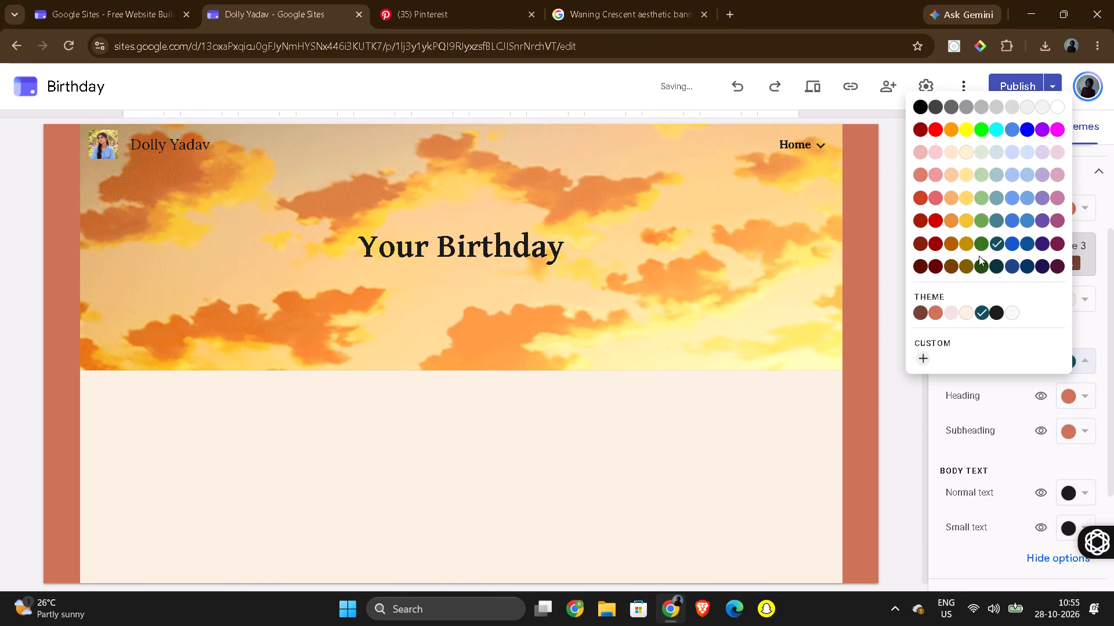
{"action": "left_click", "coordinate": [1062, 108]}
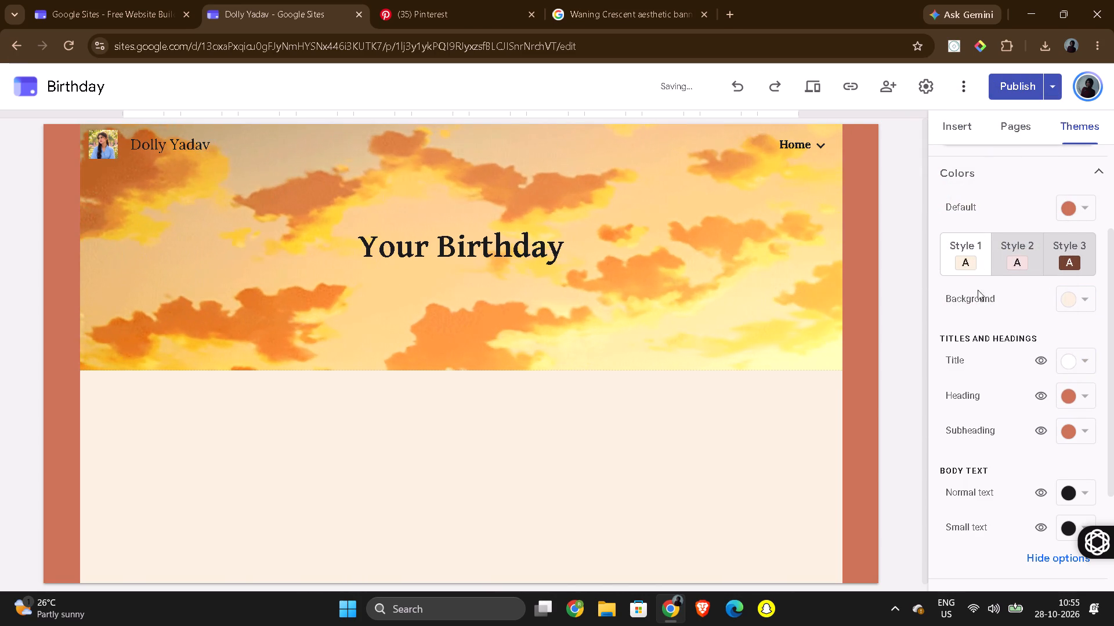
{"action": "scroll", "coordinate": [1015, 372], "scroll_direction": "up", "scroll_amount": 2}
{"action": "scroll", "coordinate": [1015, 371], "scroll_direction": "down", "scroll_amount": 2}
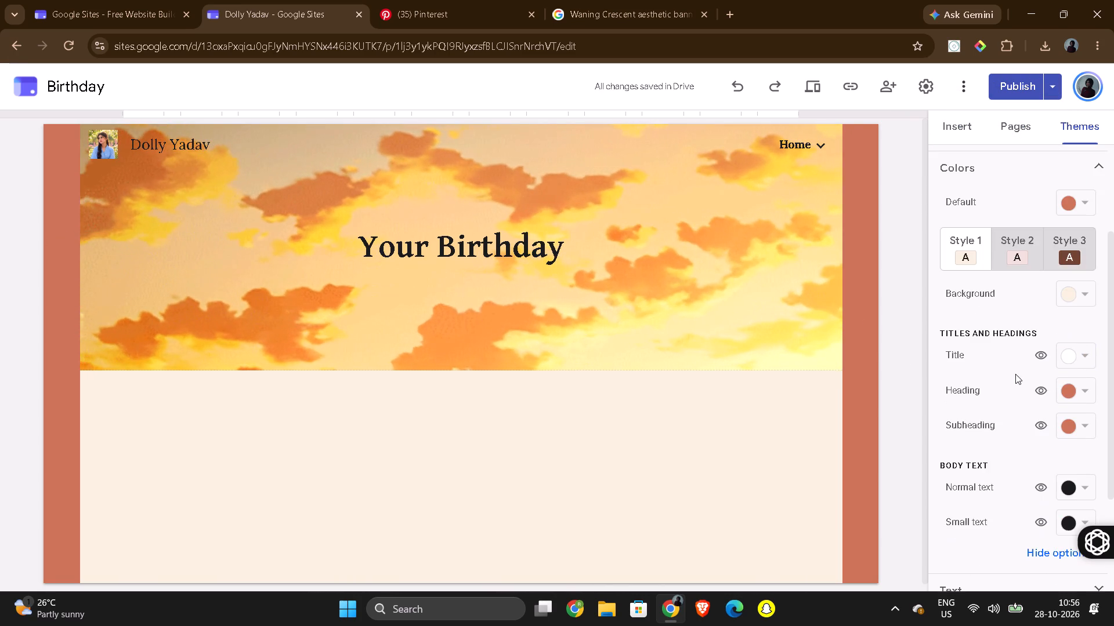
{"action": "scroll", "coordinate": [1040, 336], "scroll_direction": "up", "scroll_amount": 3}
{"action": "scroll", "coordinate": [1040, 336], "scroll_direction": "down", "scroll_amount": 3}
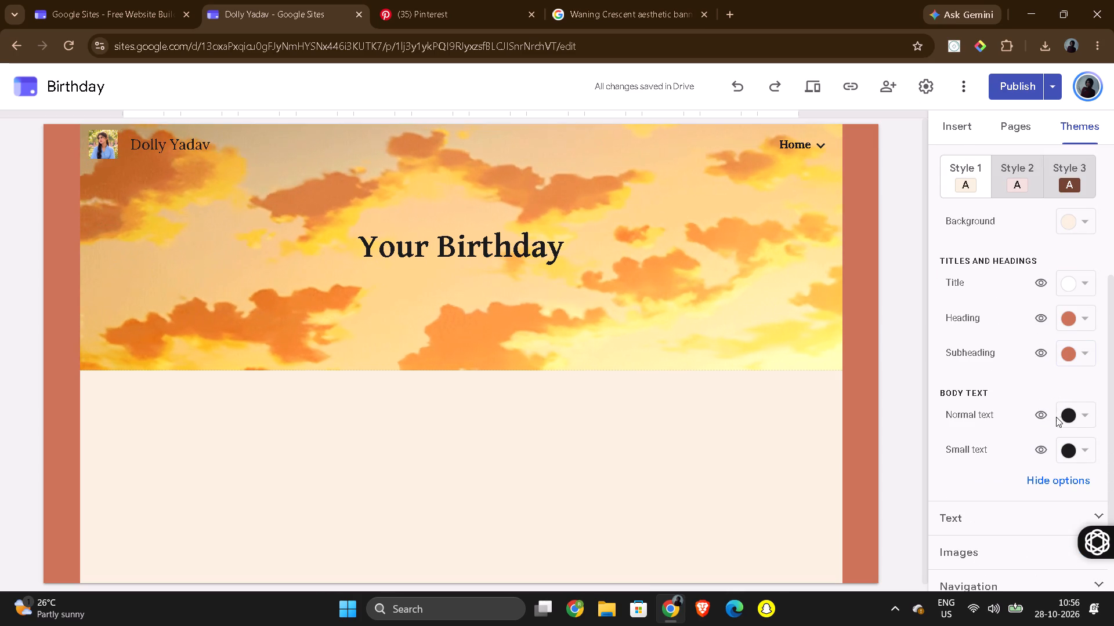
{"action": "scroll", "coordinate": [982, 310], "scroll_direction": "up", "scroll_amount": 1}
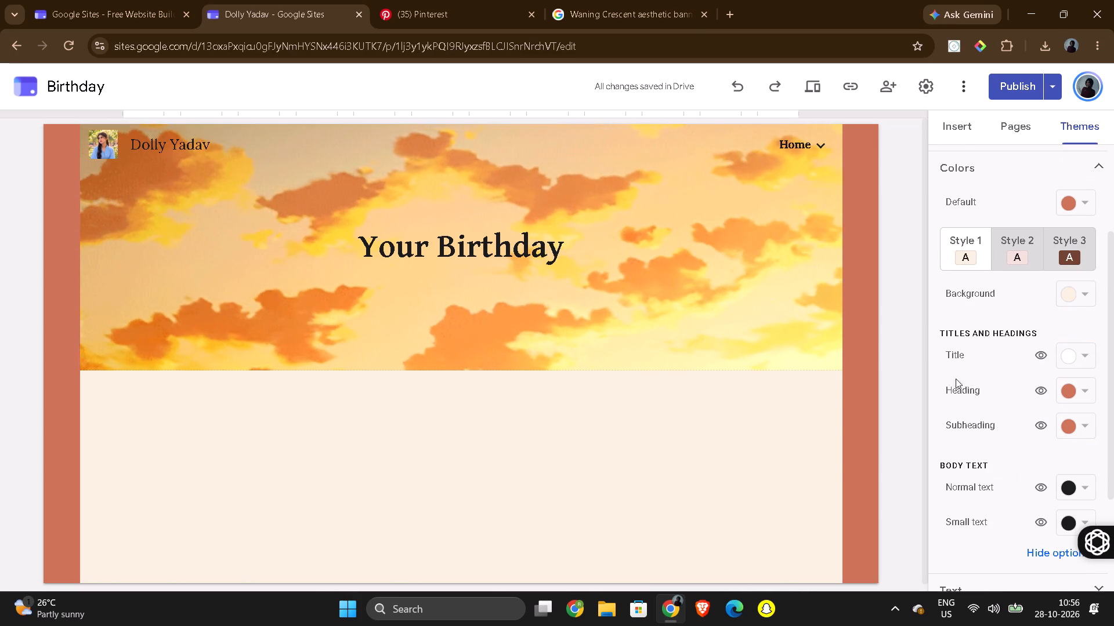
Add the custom text colour #59402F from the "Your Birthday" header title and save it.
{"action": "left_click", "coordinate": [447, 253]}
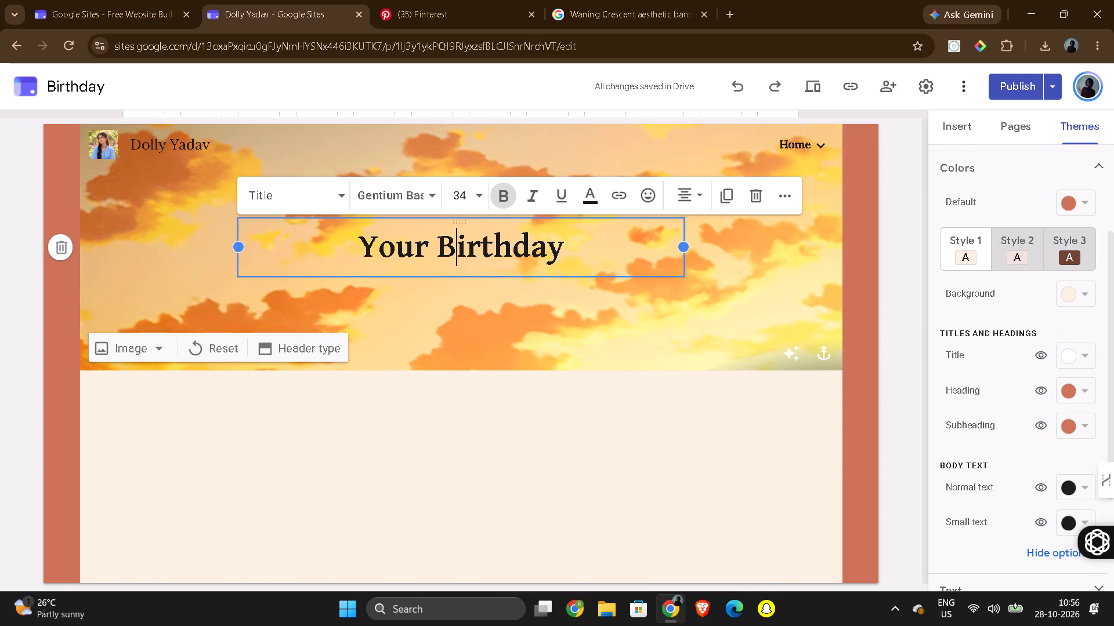
{"action": "left_click", "coordinate": [589, 191]}
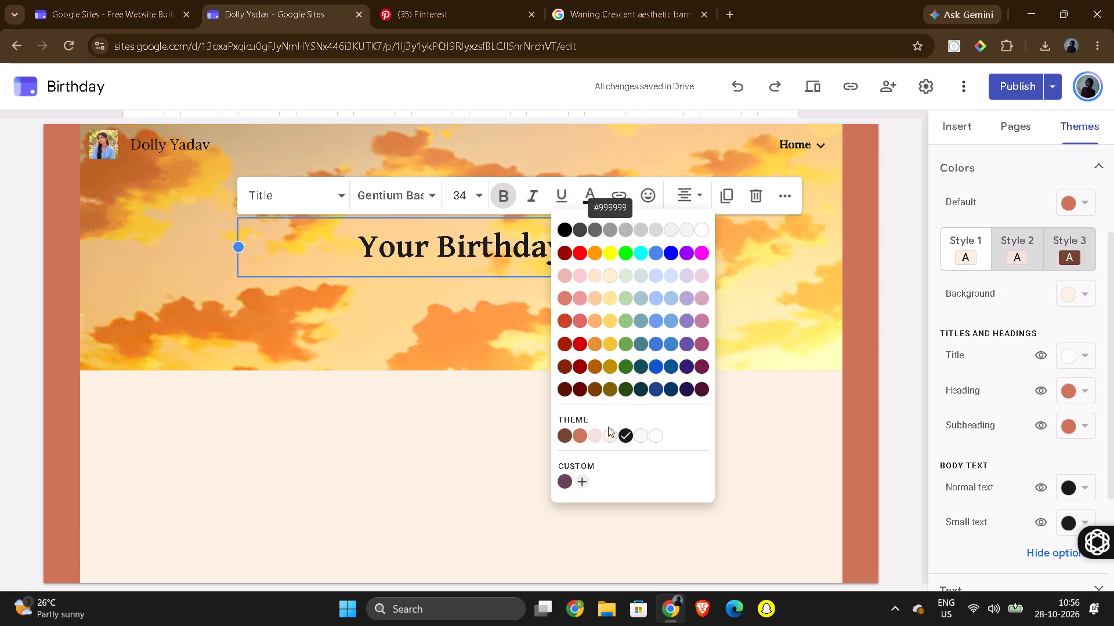
{"action": "left_click", "coordinate": [585, 483]}
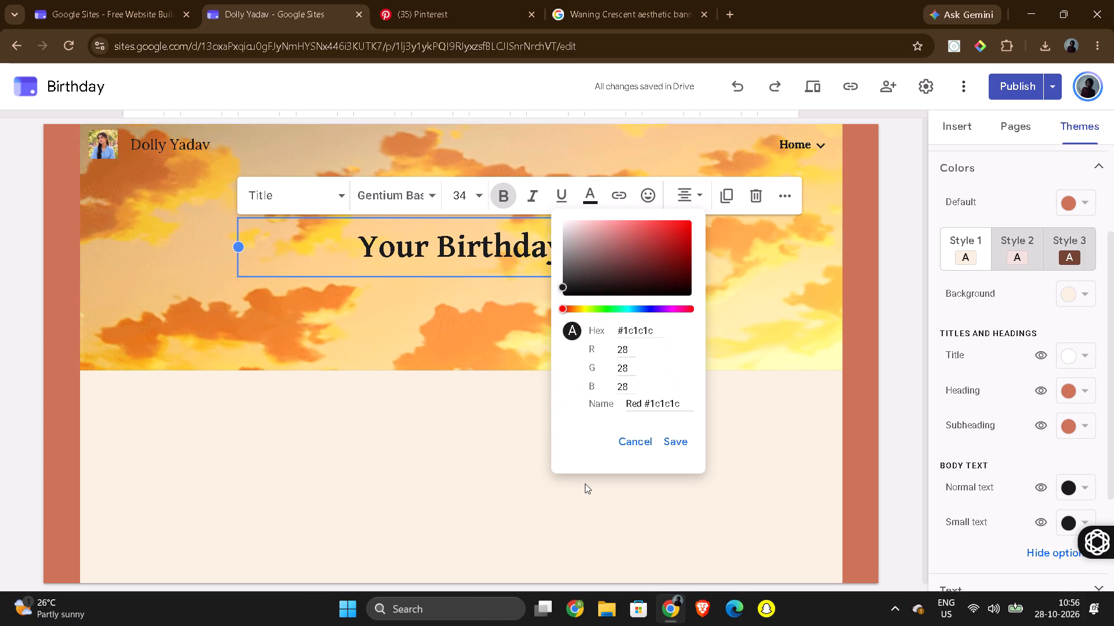
{"action": "left_click", "coordinate": [649, 330]}
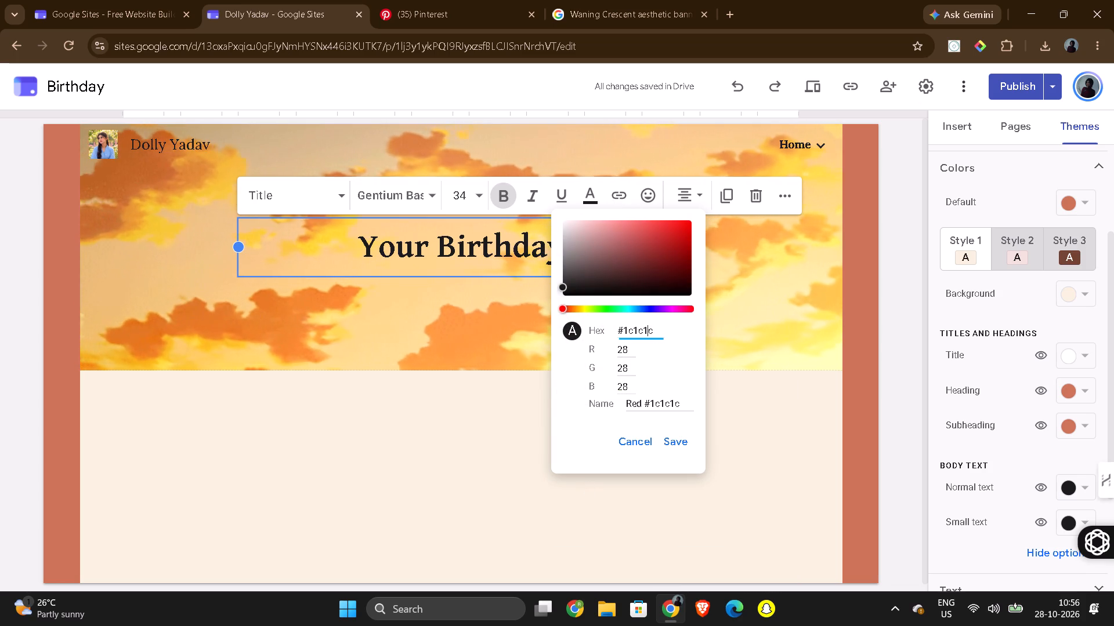
{"action": "left_click", "coordinate": [652, 330]}
{"action": "key", "text": "BackSpace"}
{"action": "key", "text": "BackSpace"}
{"action": "key", "text": "BackSpace"}
{"action": "key", "text": "BackSpace"}
{"action": "key", "text": "BackSpace"}
{"action": "key", "text": "BackSpace"}
{"action": "key", "text": "BackSpace"}
{"action": "key", "text": "BackSpace"}
{"action": "key", "text": "BackSpace"}
{"action": "key", "text": "BackSpace"}
{"action": "key", "text": "BackSpace"}
{"action": "key", "text": "BackSpace"}
{"action": "key", "text": "BackSpace"}
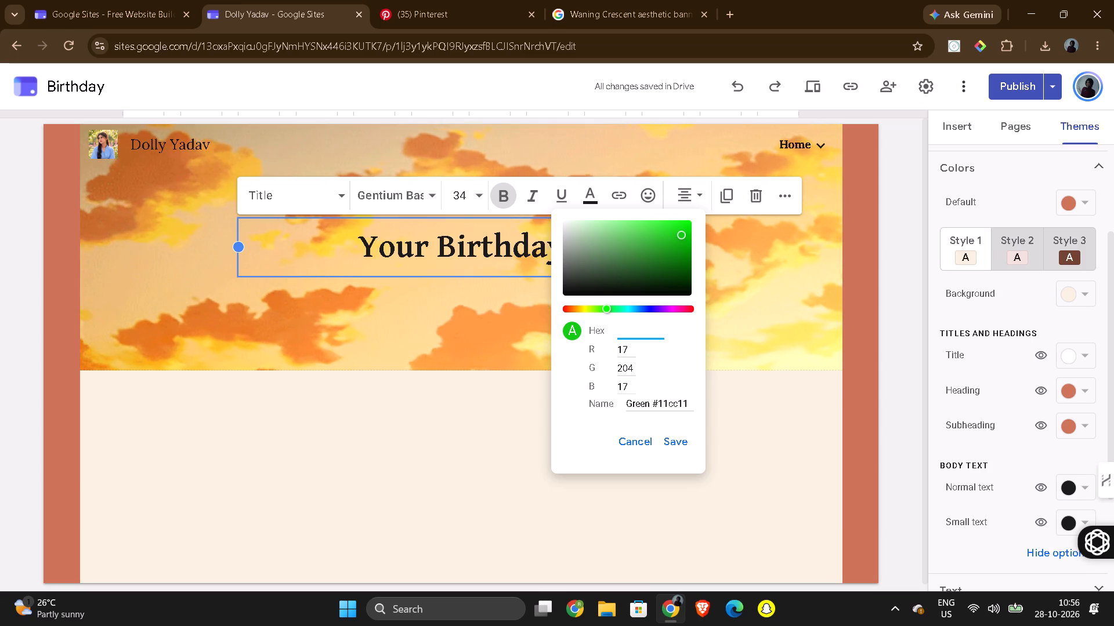
{"action": "key", "text": "3"}
{"action": "key", "text": "BackSpace"}
{"action": "key", "text": "shift+numbersign"}
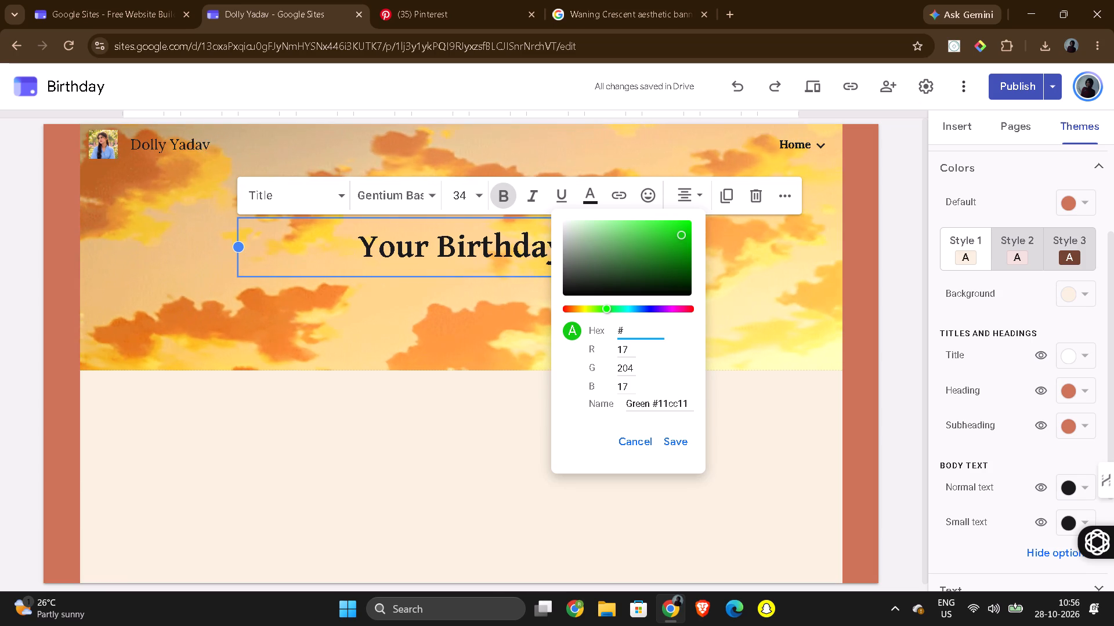
{"action": "type", "text": "59402"}
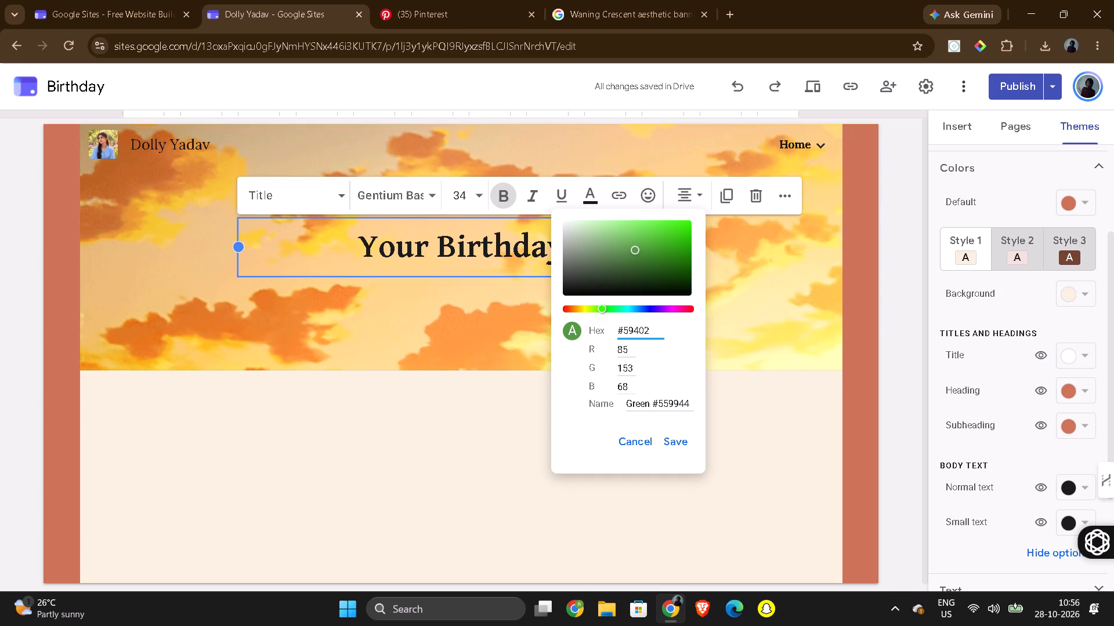
{"action": "key", "text": "f"}
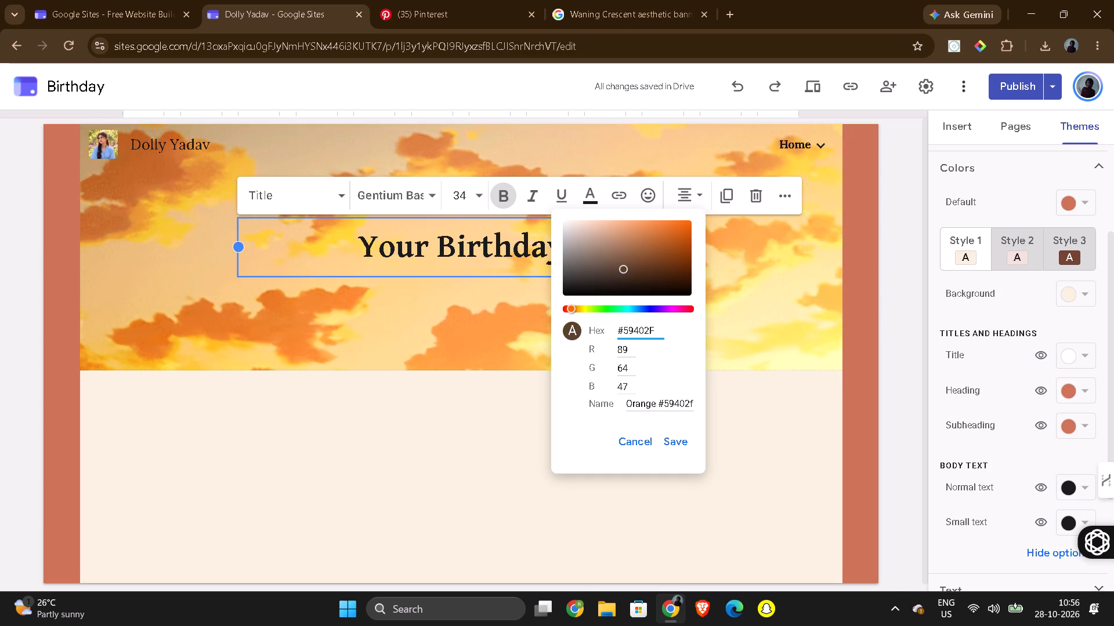
{"action": "left_click", "coordinate": [674, 439]}
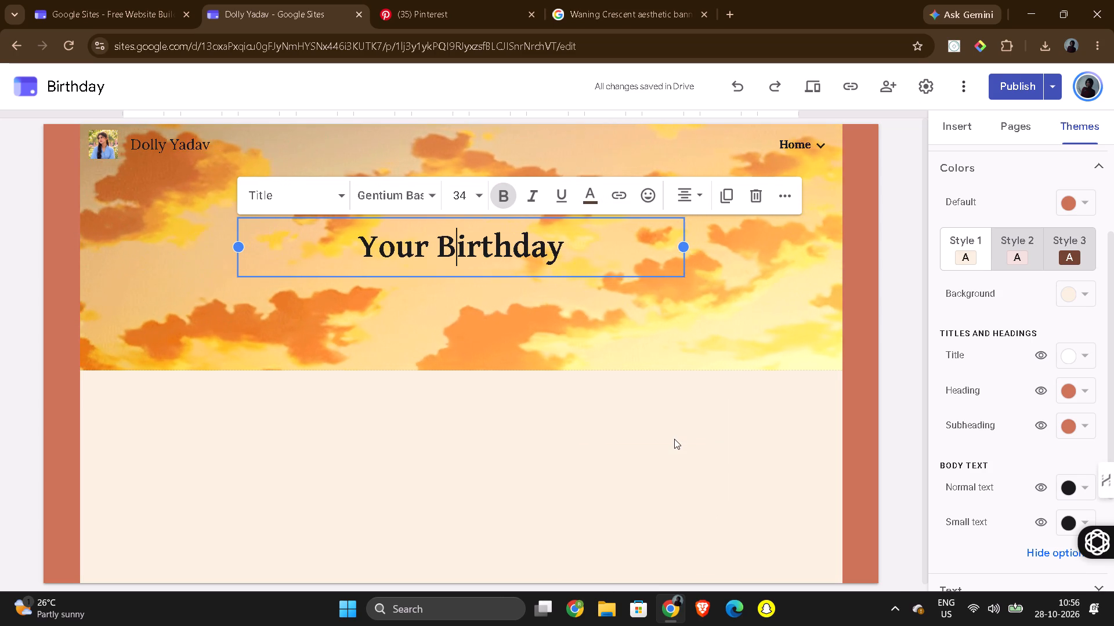
Apply the saved custom brown #59402F to the whole "Your Birthday" header title.
{"action": "left_click", "coordinate": [580, 347]}
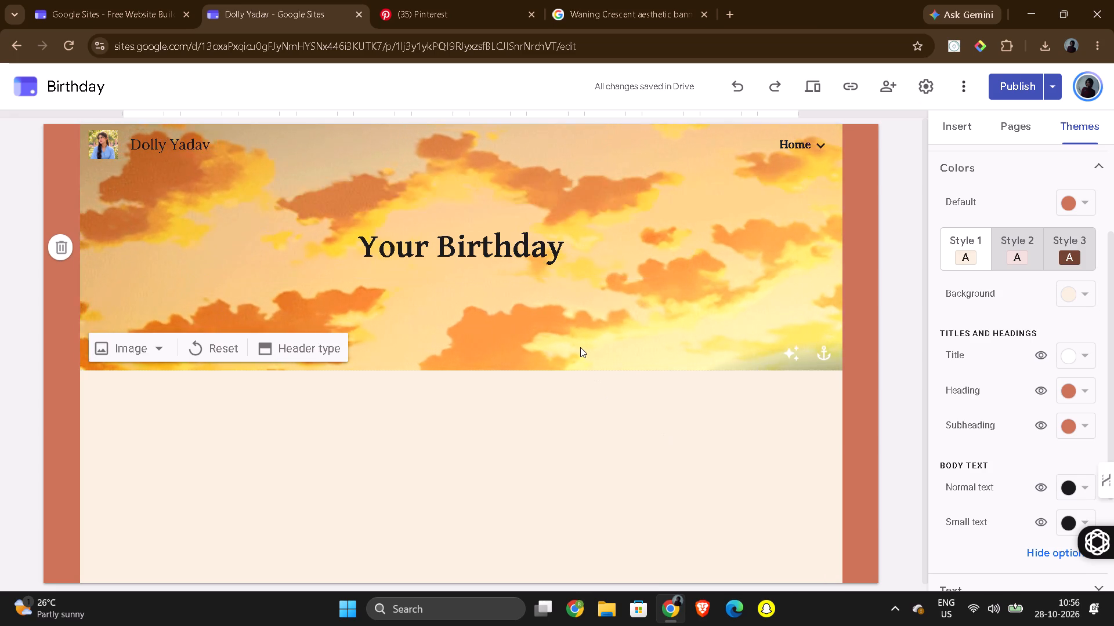
{"action": "left_click", "coordinate": [555, 248]}
{"action": "left_click_drag", "start_coordinate": [566, 249], "coordinate": [357, 252]}
{"action": "left_click", "coordinate": [597, 195]}
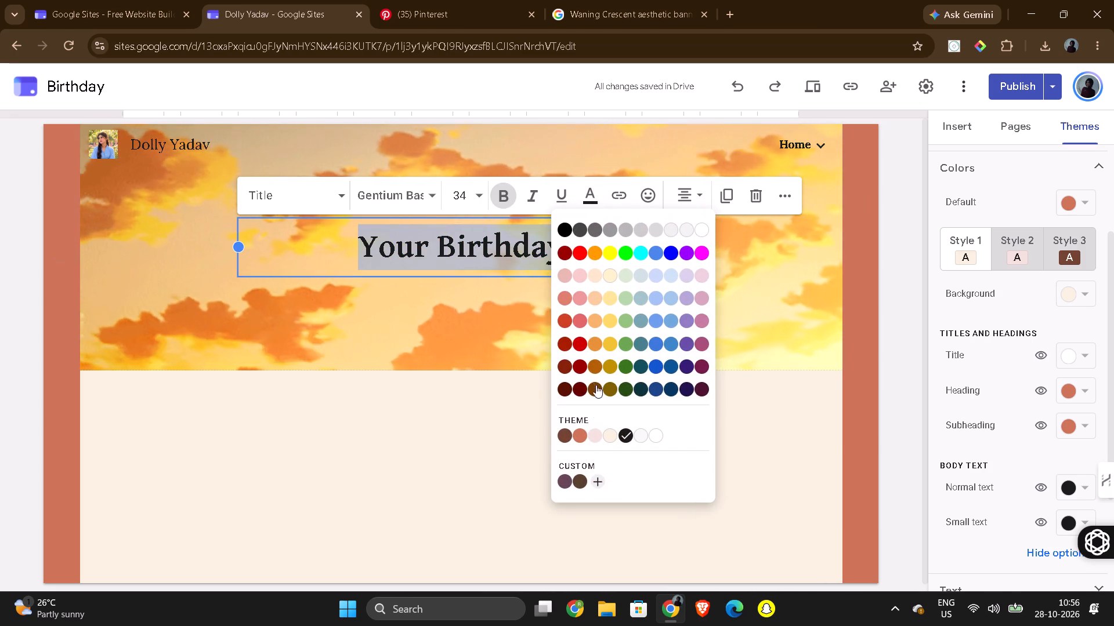
{"action": "left_click", "coordinate": [584, 482]}
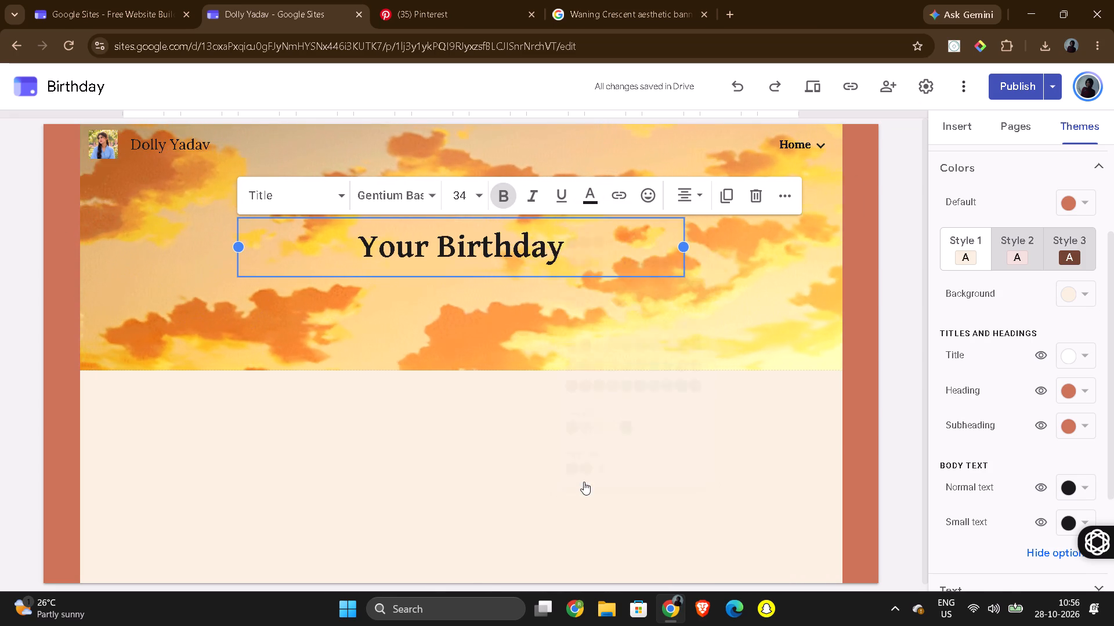
{"action": "left_click", "coordinate": [910, 267]}
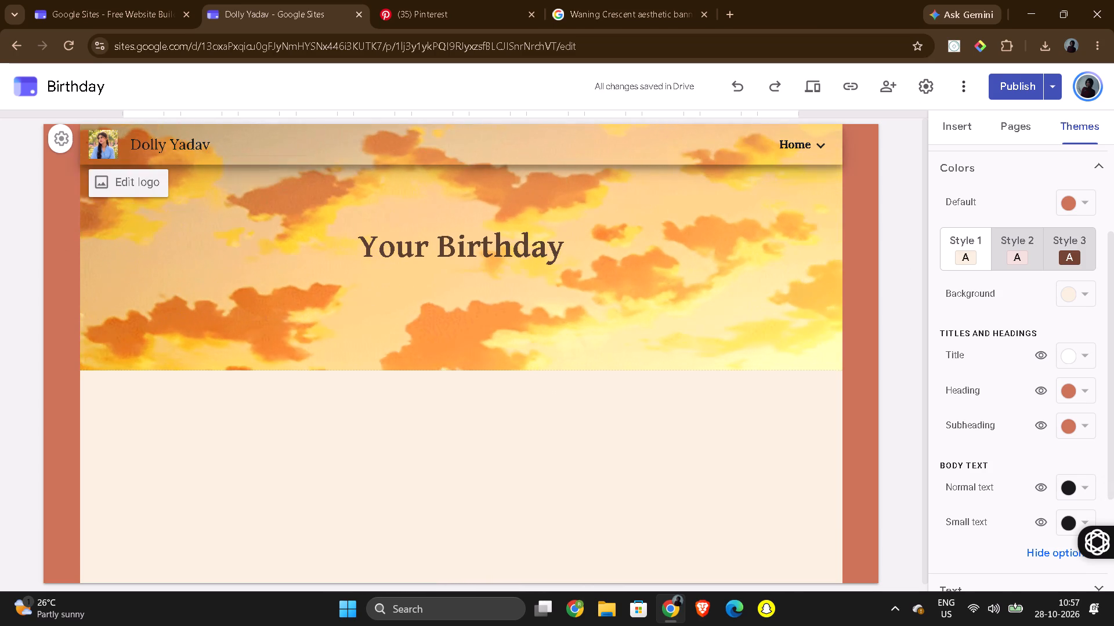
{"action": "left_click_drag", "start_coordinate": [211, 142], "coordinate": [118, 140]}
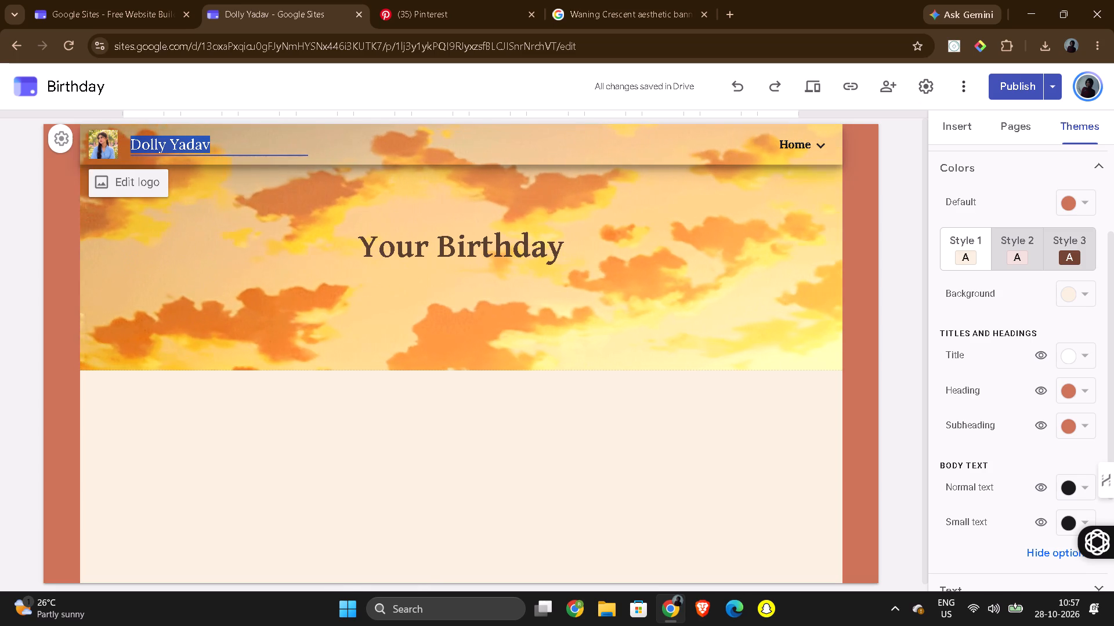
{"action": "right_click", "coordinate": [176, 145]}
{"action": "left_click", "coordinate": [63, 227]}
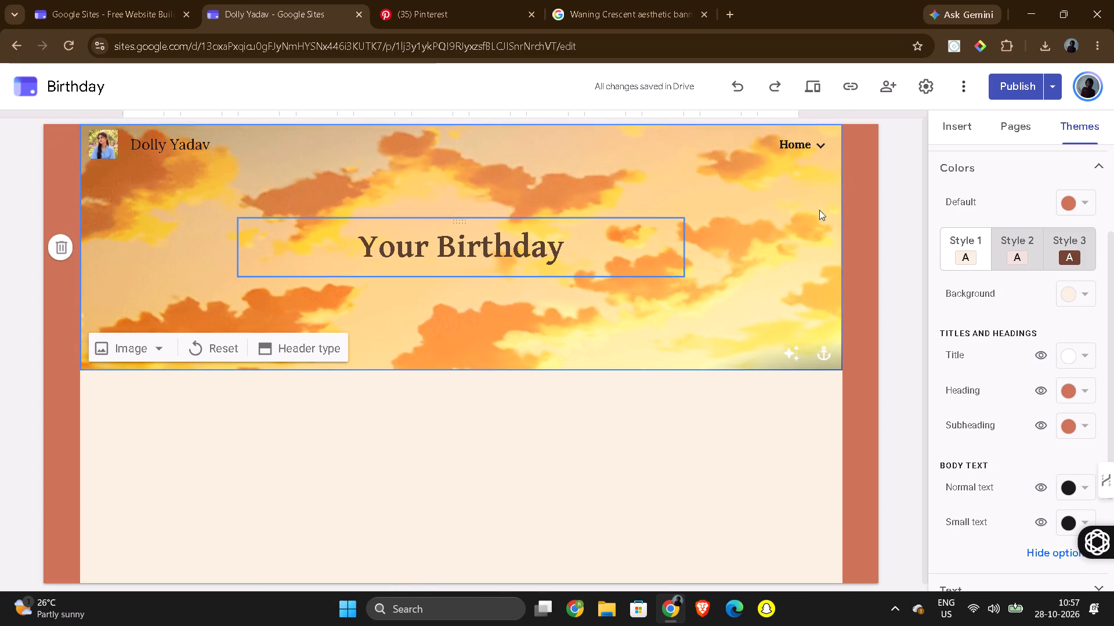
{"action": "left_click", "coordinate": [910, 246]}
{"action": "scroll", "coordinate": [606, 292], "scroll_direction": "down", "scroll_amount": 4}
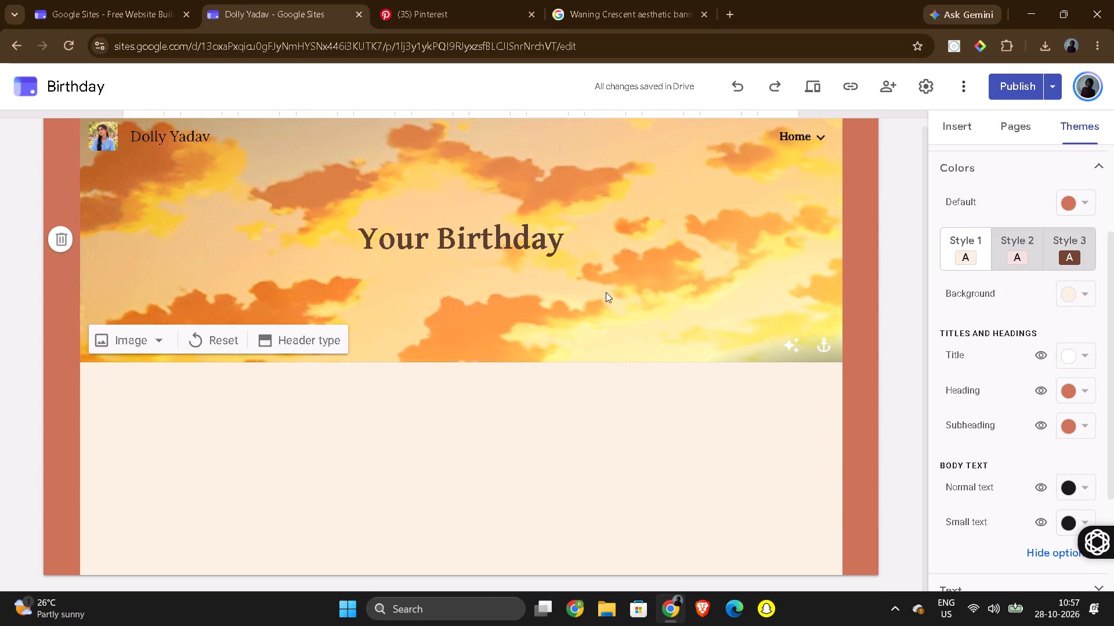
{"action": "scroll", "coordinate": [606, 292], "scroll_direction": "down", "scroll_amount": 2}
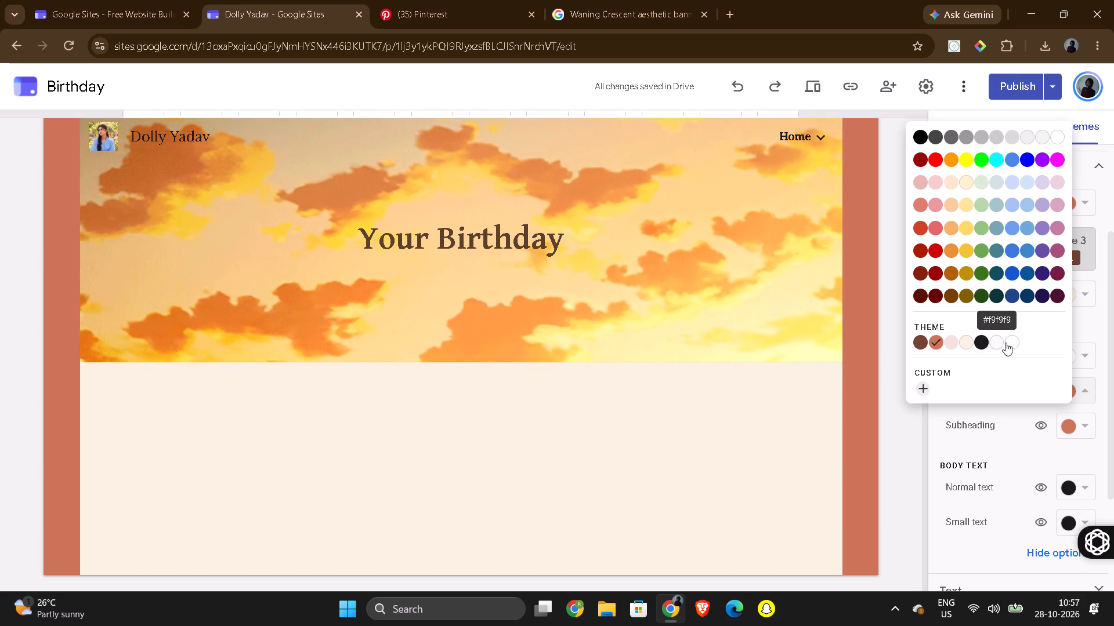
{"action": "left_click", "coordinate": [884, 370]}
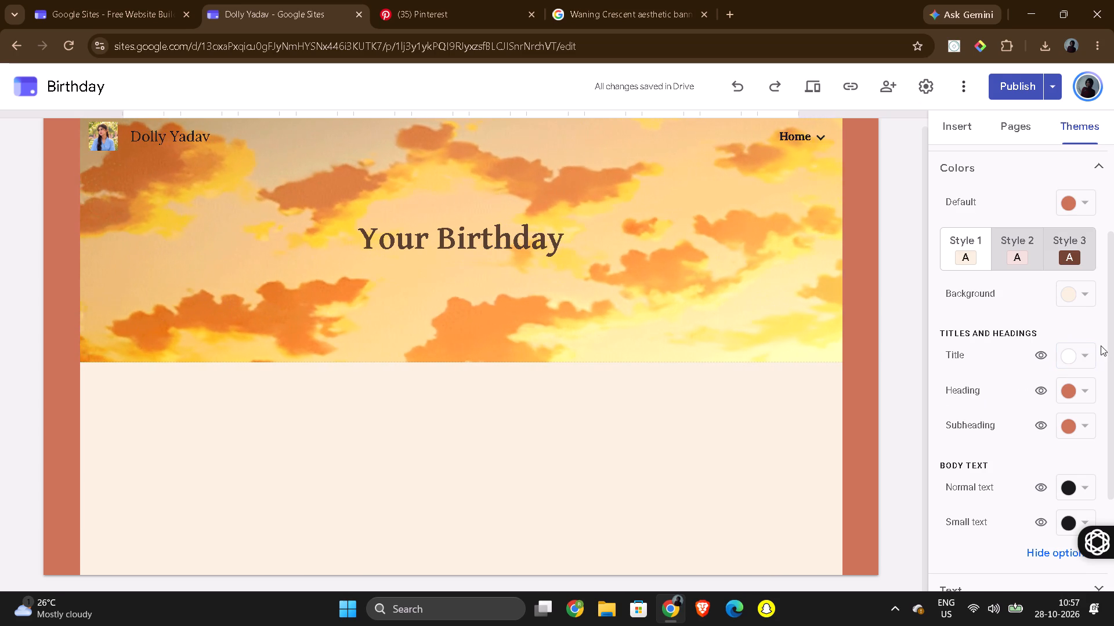
Set the Style 1 title colour to a new custom colour with hex #3B2922 and save it.
{"action": "left_click", "coordinate": [1083, 367]}
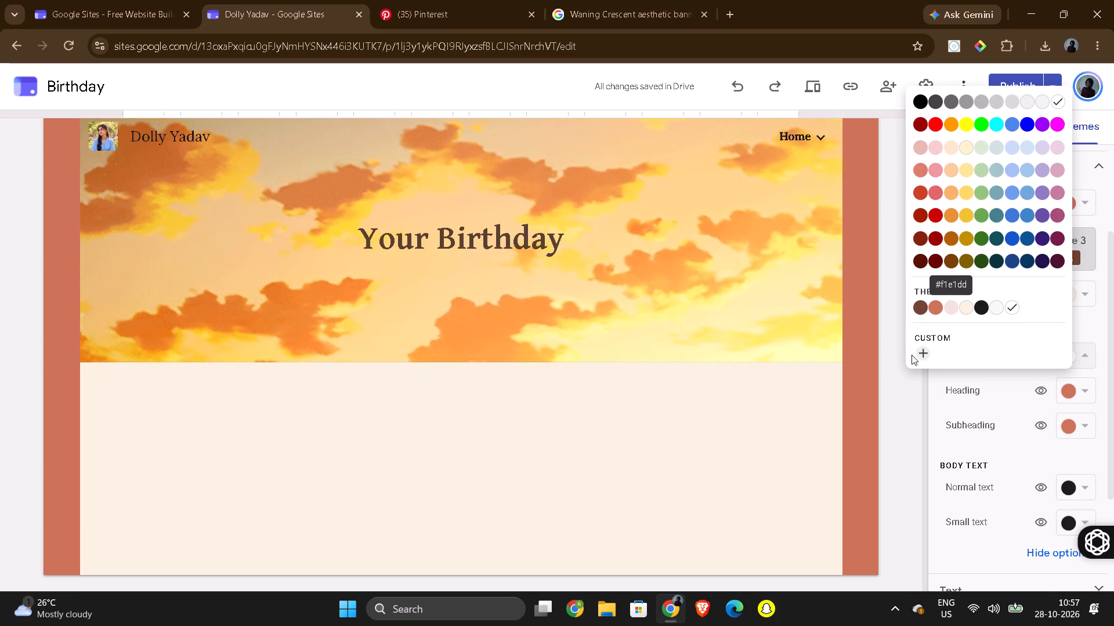
{"action": "left_click", "coordinate": [925, 350]}
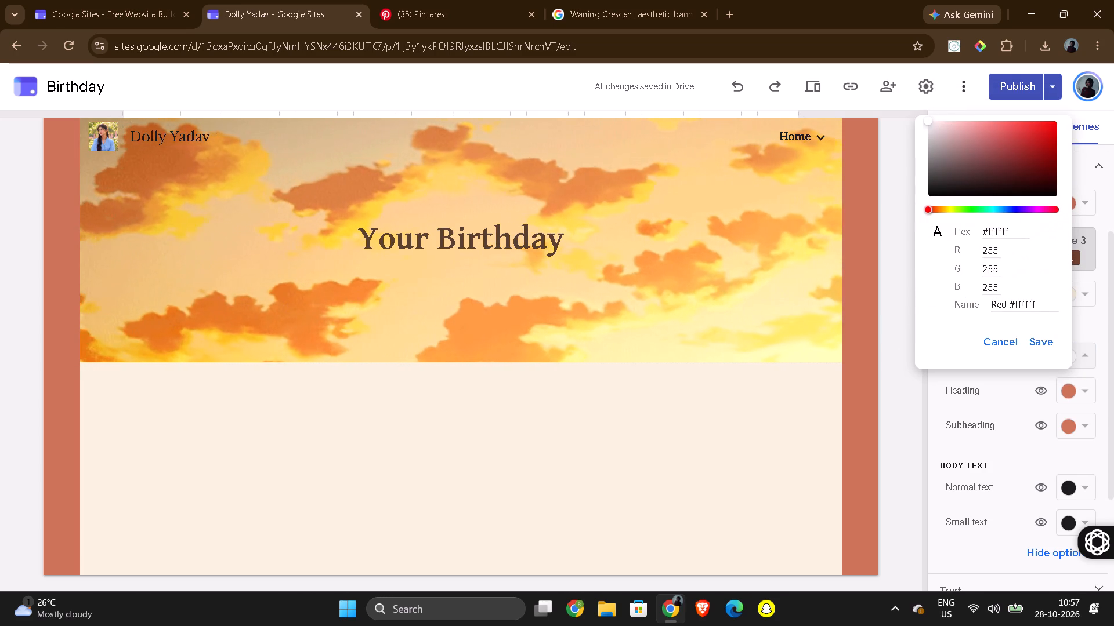
{"action": "left_click_drag", "start_coordinate": [1019, 227], "coordinate": [987, 230]}
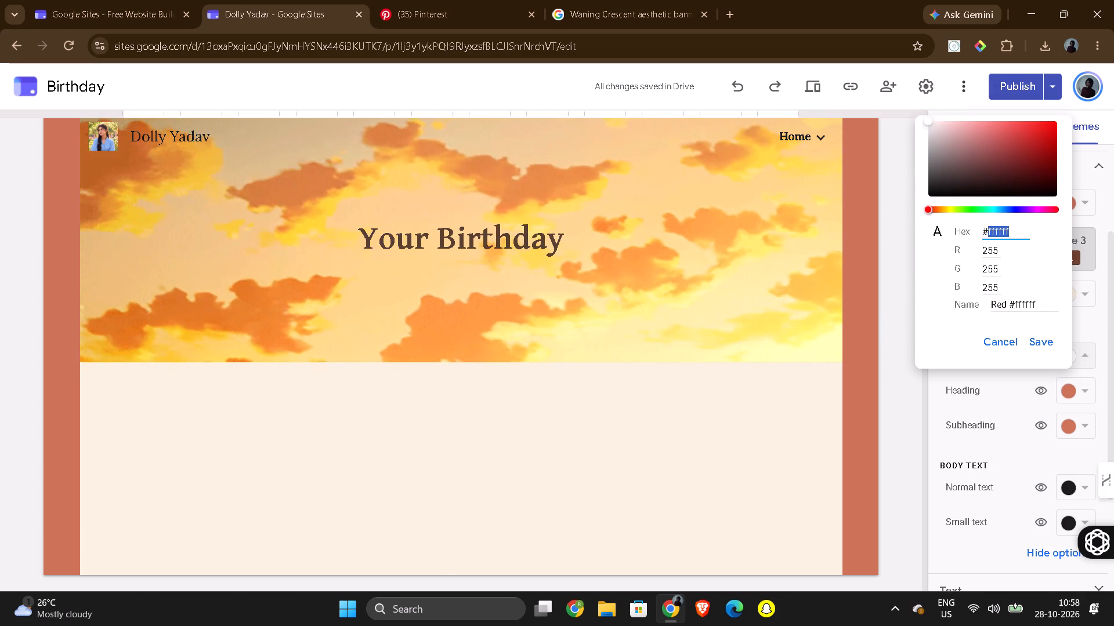
{"action": "key", "text": "BackSpace"}
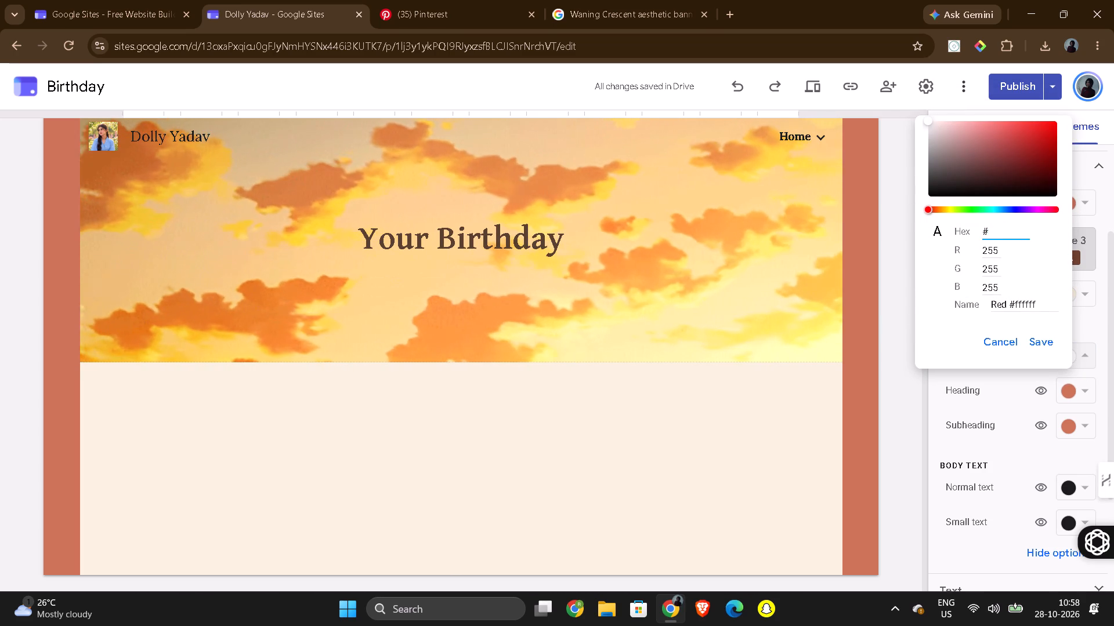
{"action": "key", "text": "3"}
{"action": "key", "text": "b"}
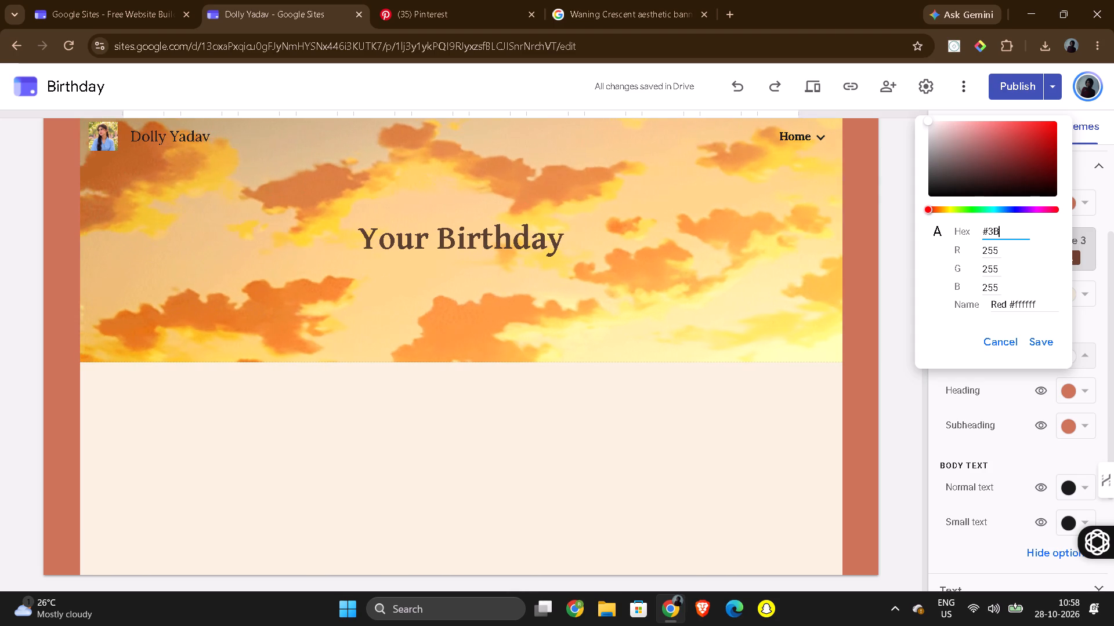
{"action": "type", "text": "2922"}
{"action": "left_click", "coordinate": [1046, 348]}
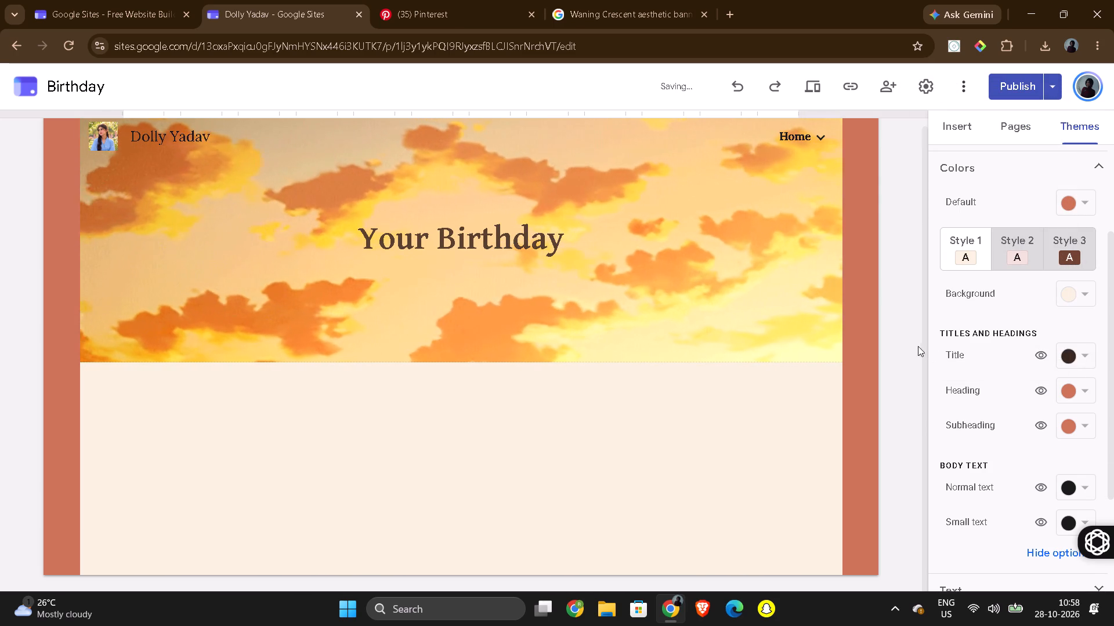
Set the Style 1 heading colour to a new custom colour with hex #59402F and save it.
{"action": "left_click", "coordinate": [1080, 401]}
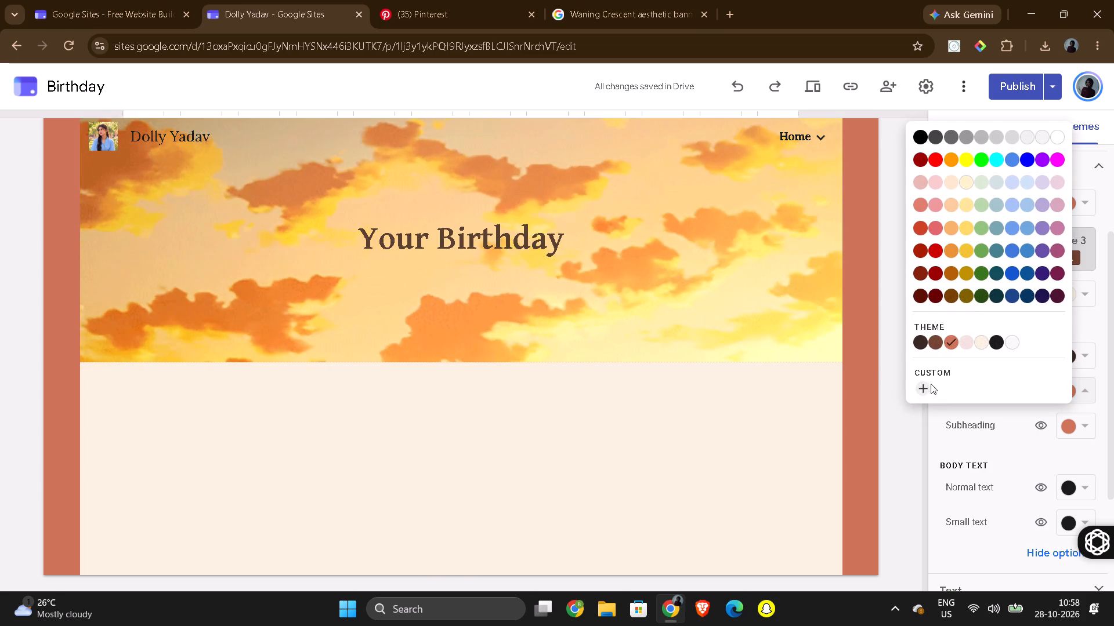
{"action": "left_click", "coordinate": [923, 390]}
{"action": "left_click_drag", "start_coordinate": [1022, 268], "coordinate": [1021, 268]}
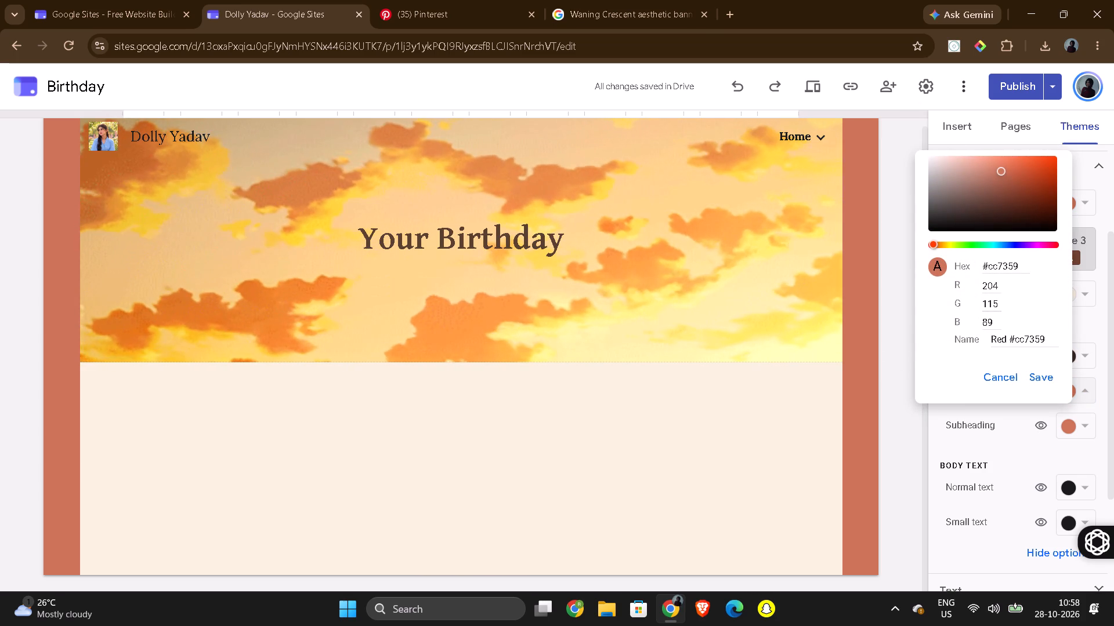
{"action": "left_click_drag", "start_coordinate": [1021, 268], "coordinate": [990, 265]}
{"action": "key", "text": "BackSpace"}
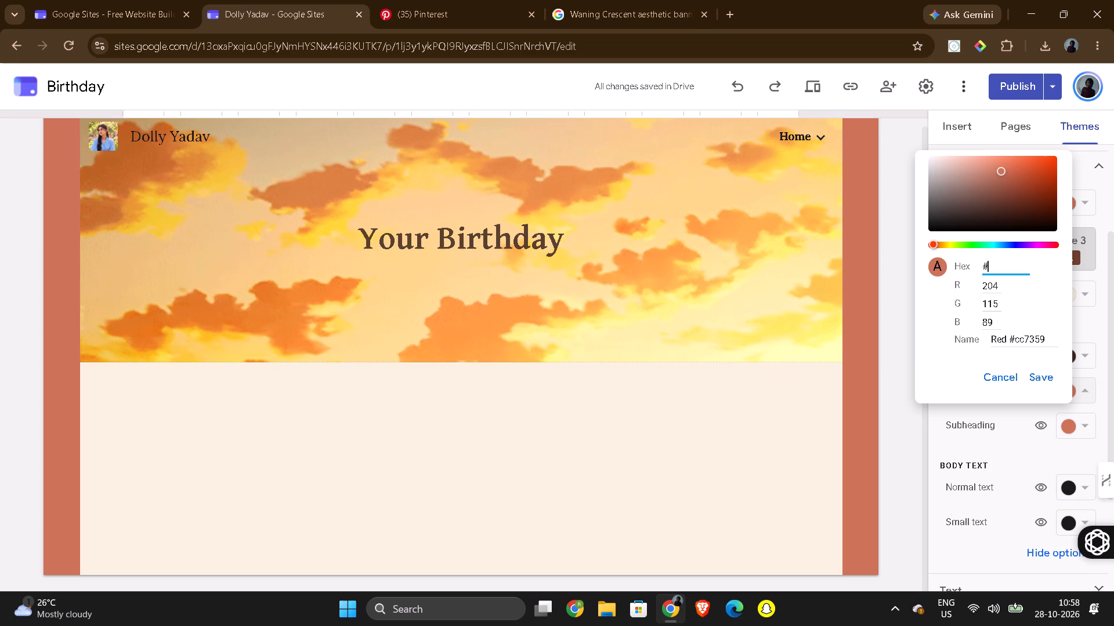
{"action": "type", "text": "59402F"}
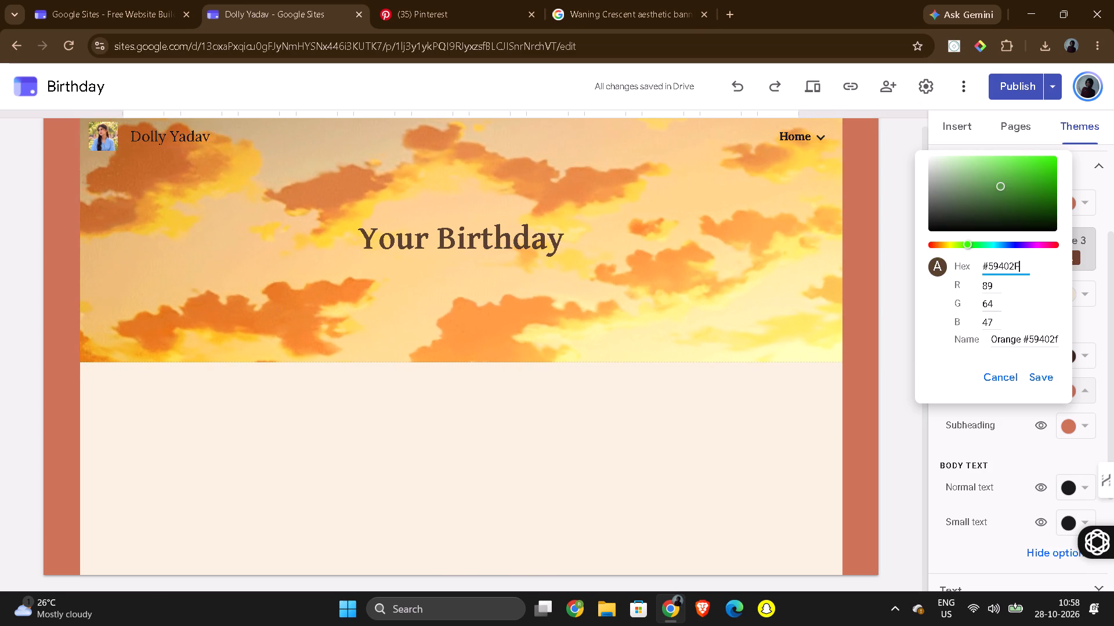
{"action": "left_click", "coordinate": [1042, 378]}
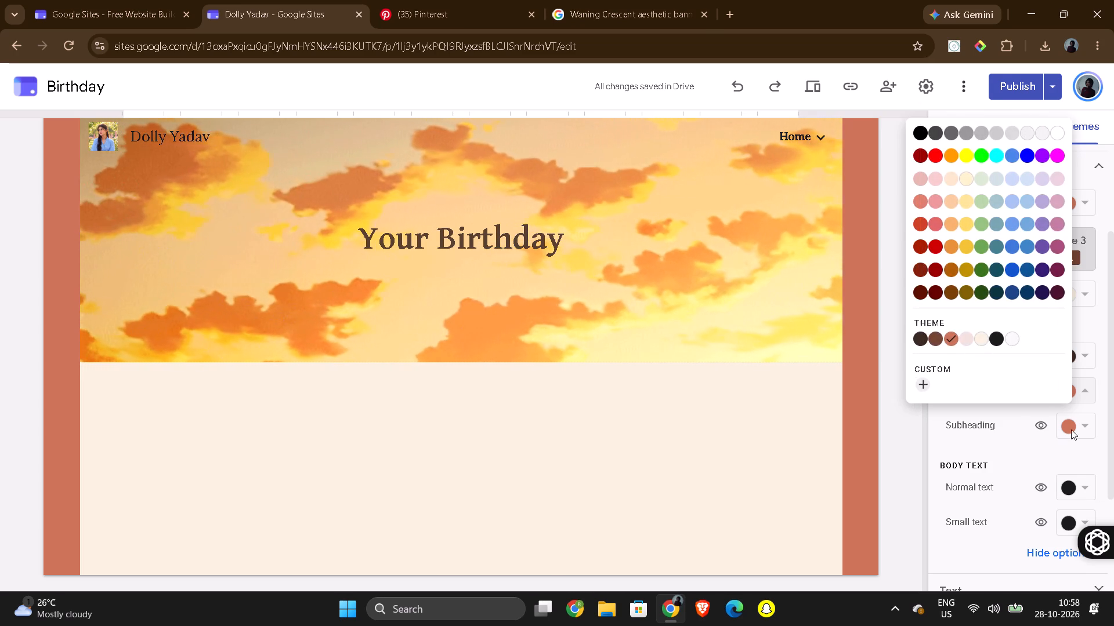
Set the Style 1 subheading colour to a new custom colour with hex #8C5543 and save it.
{"action": "left_click", "coordinate": [1079, 427]}
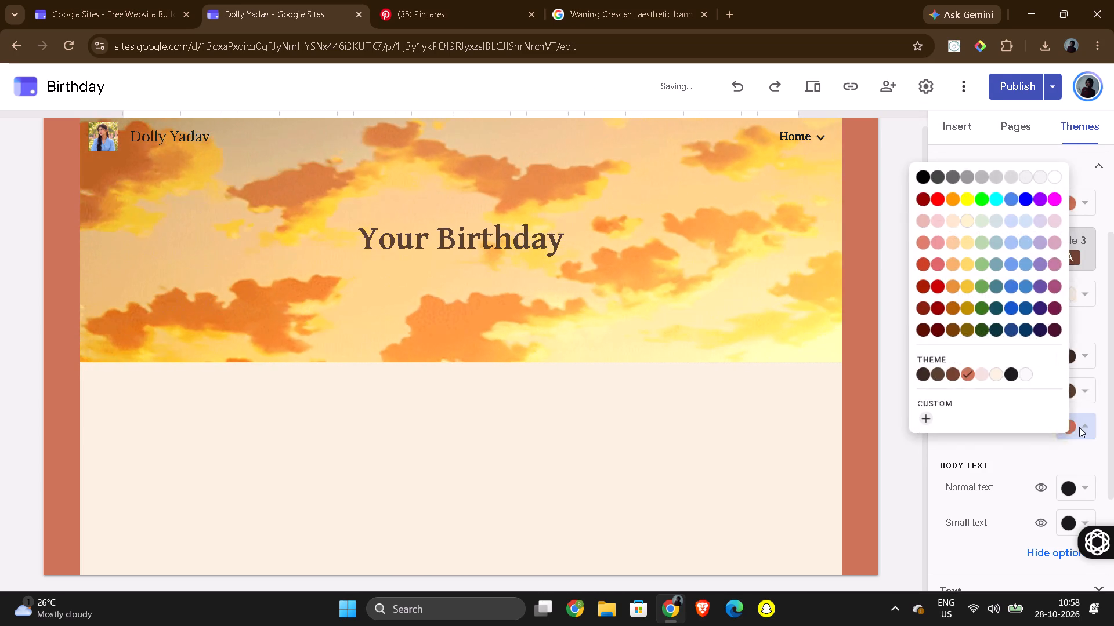
{"action": "left_click", "coordinate": [928, 426]}
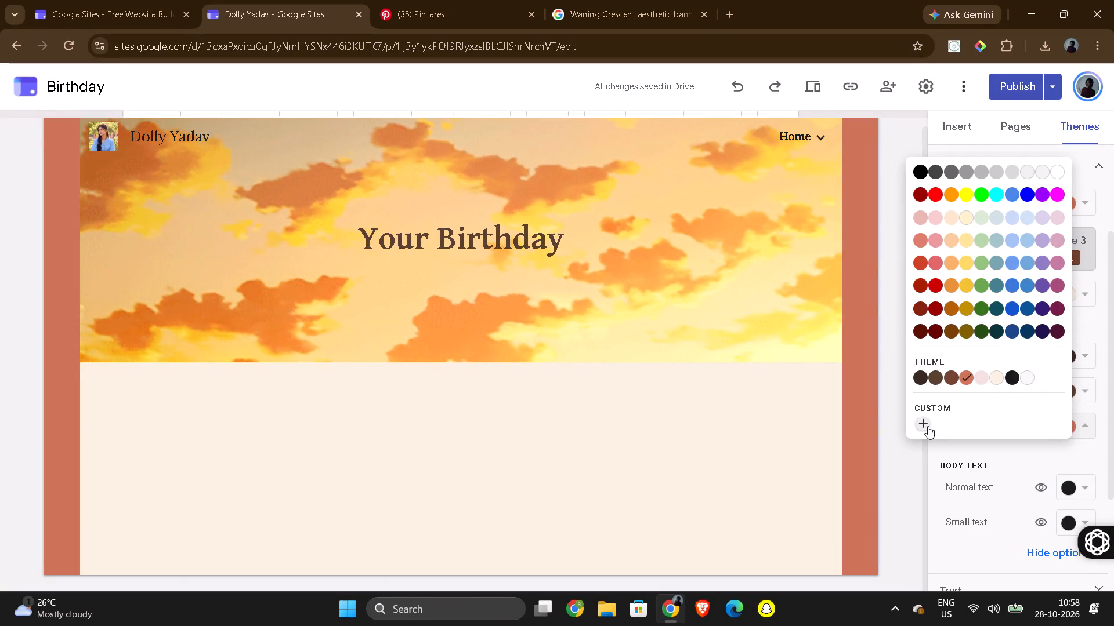
{"action": "left_click_drag", "start_coordinate": [1024, 304], "coordinate": [989, 297]}
{"action": "left_click", "coordinate": [989, 297]}
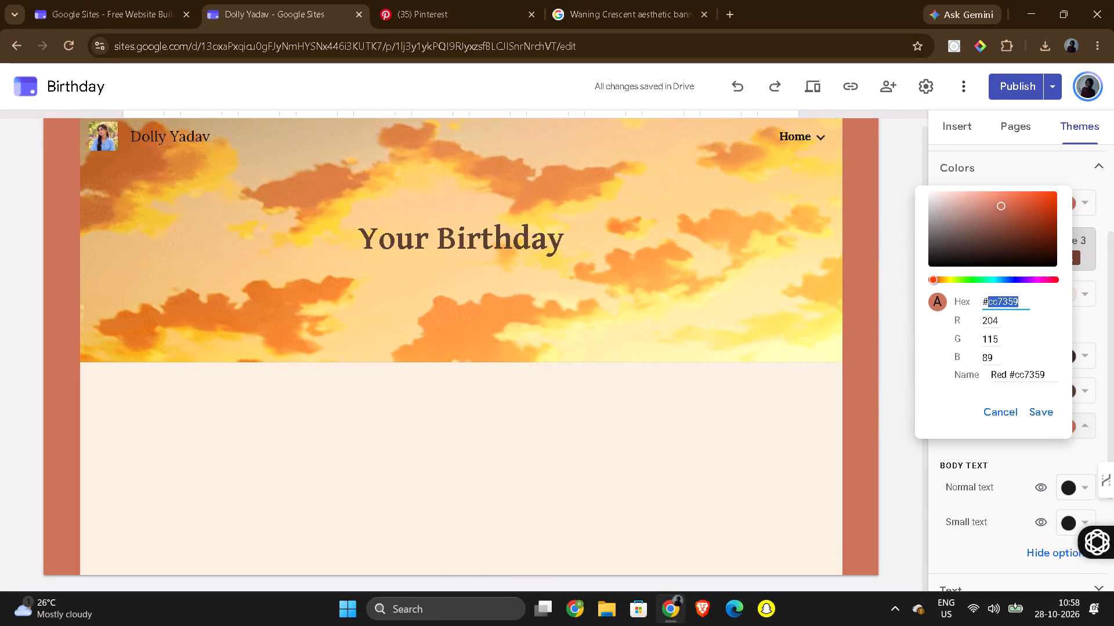
{"action": "key", "text": "Delete"}
{"action": "key", "text": "Delete"}
{"action": "key", "text": "Delete"}
{"action": "key", "text": "Delete"}
{"action": "key", "text": "Delete"}
{"action": "key", "text": "Delete"}
{"action": "key", "text": "Delete"}
{"action": "key", "text": "Delete"}
{"action": "key", "text": "Delete"}
{"action": "key", "text": "Delete"}
{"action": "key", "text": "Delete"}
{"action": "key", "text": "Delete"}
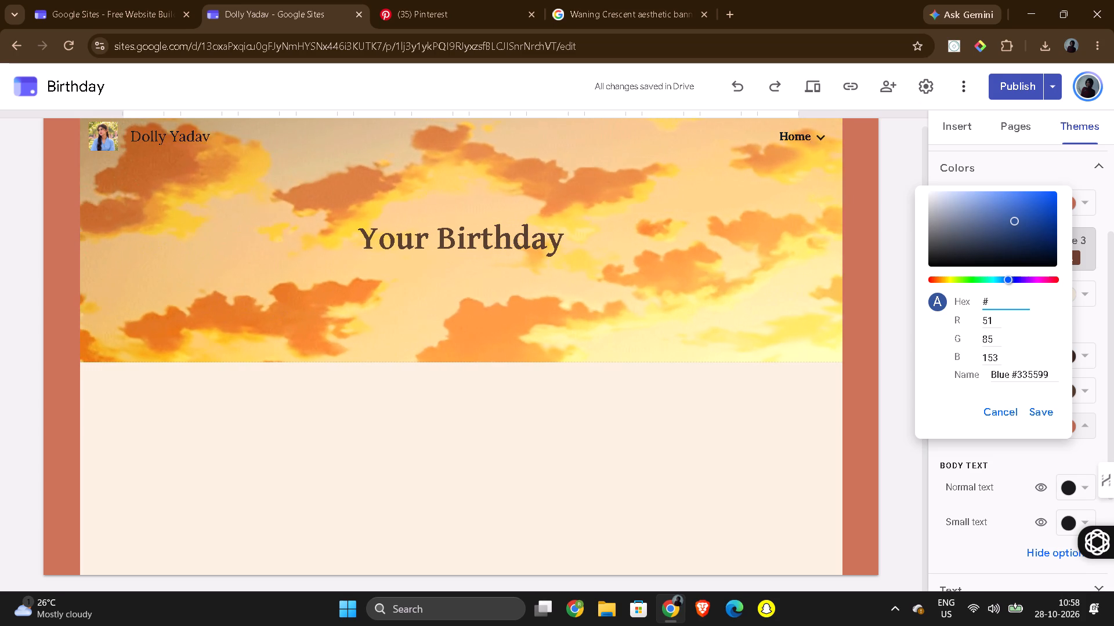
{"action": "key", "text": "8"}
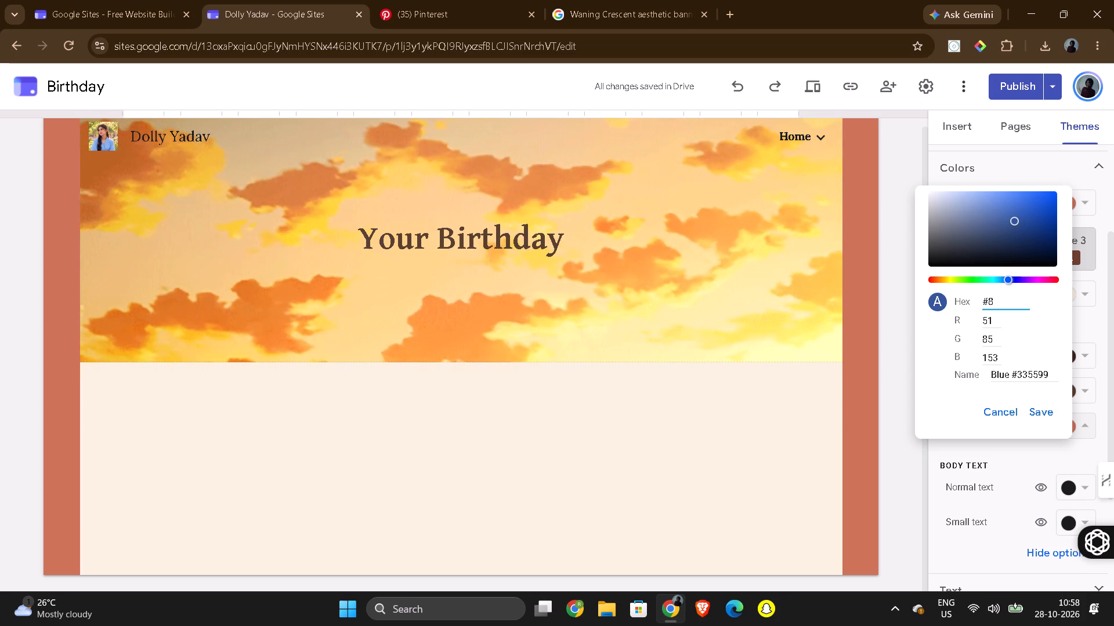
{"action": "key", "text": "c"}
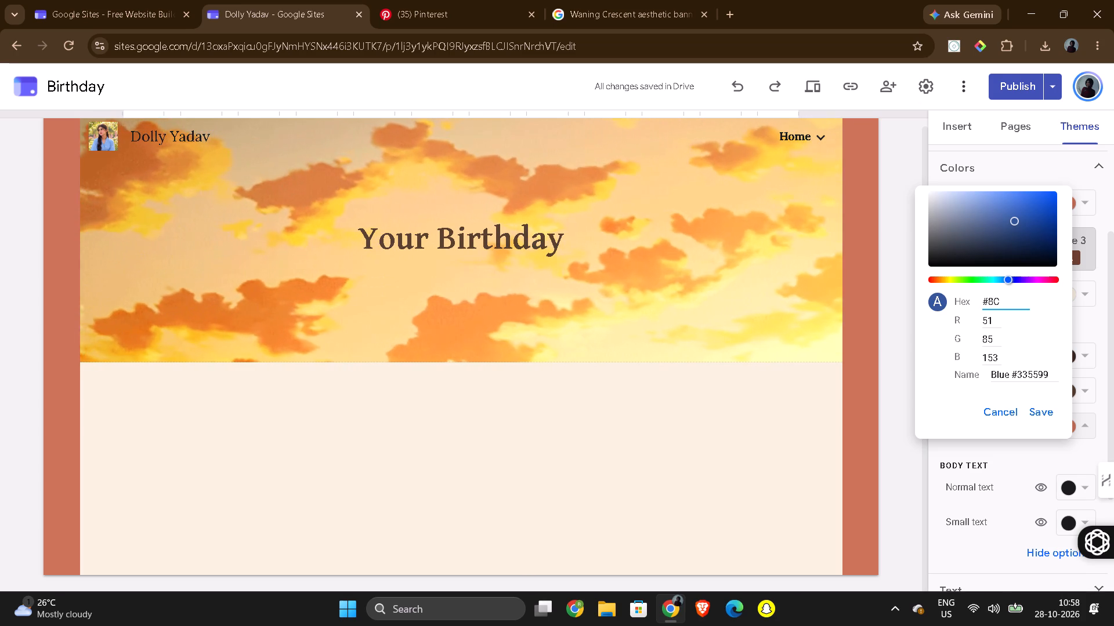
{"action": "type", "text": "5543"}
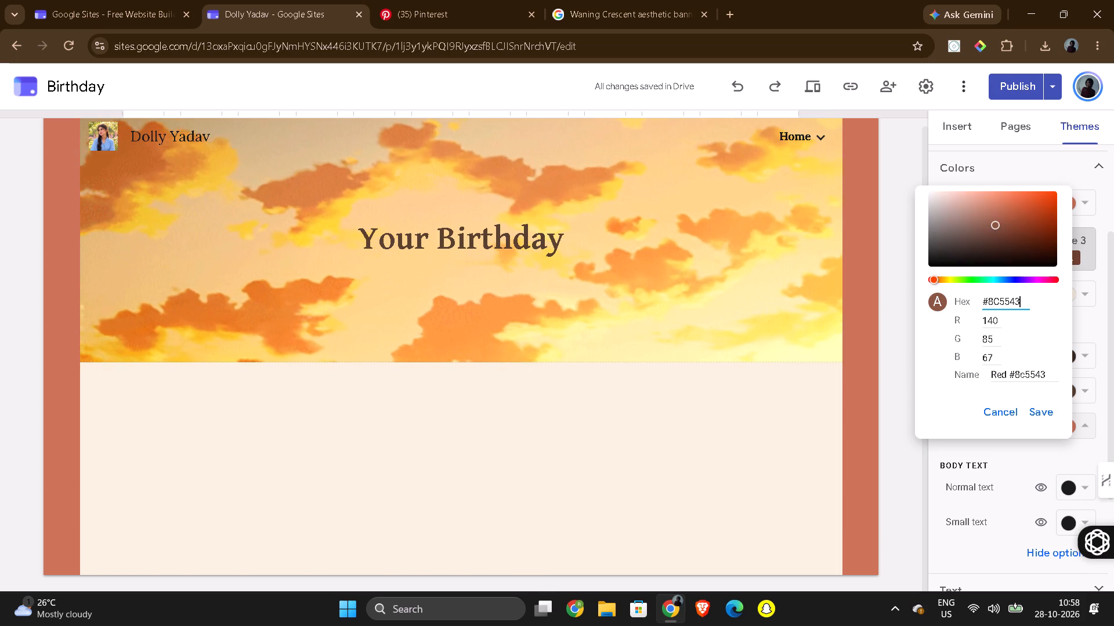
{"action": "left_click", "coordinate": [1038, 403]}
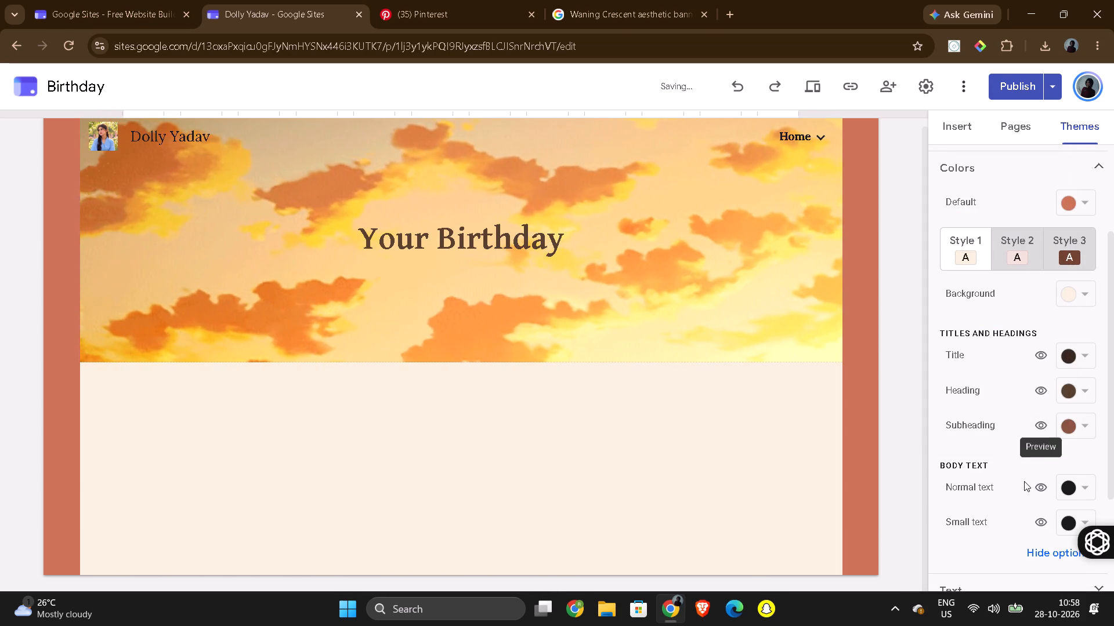
Set the Style 1 normal text colour to a new custom colour with hex #49382F and save it.
{"action": "left_click", "coordinate": [1075, 487]}
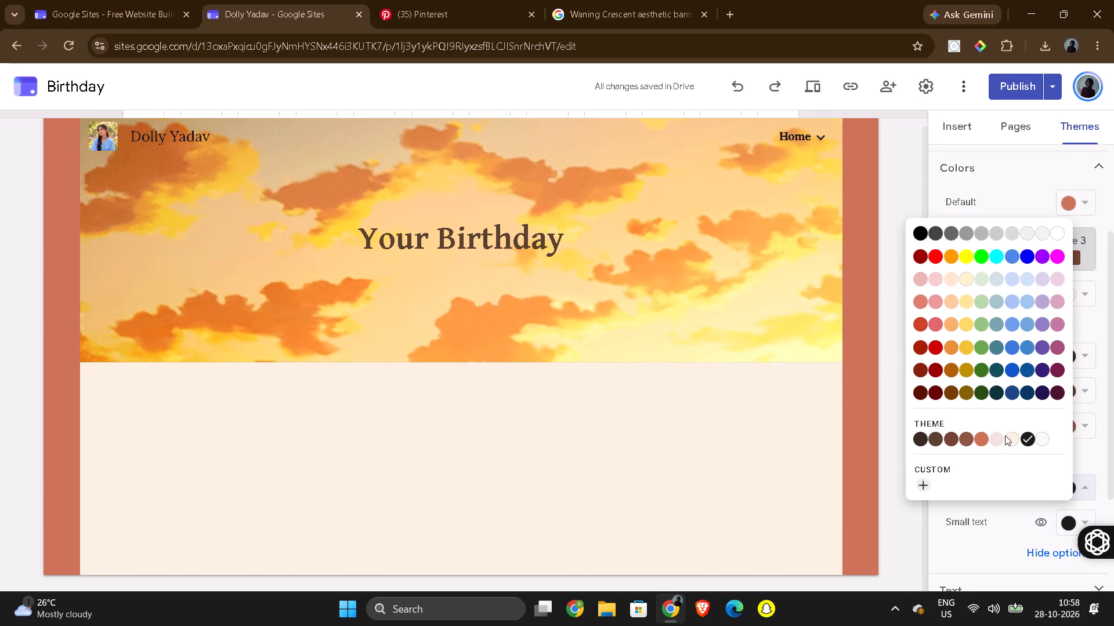
{"action": "left_click", "coordinate": [920, 485]}
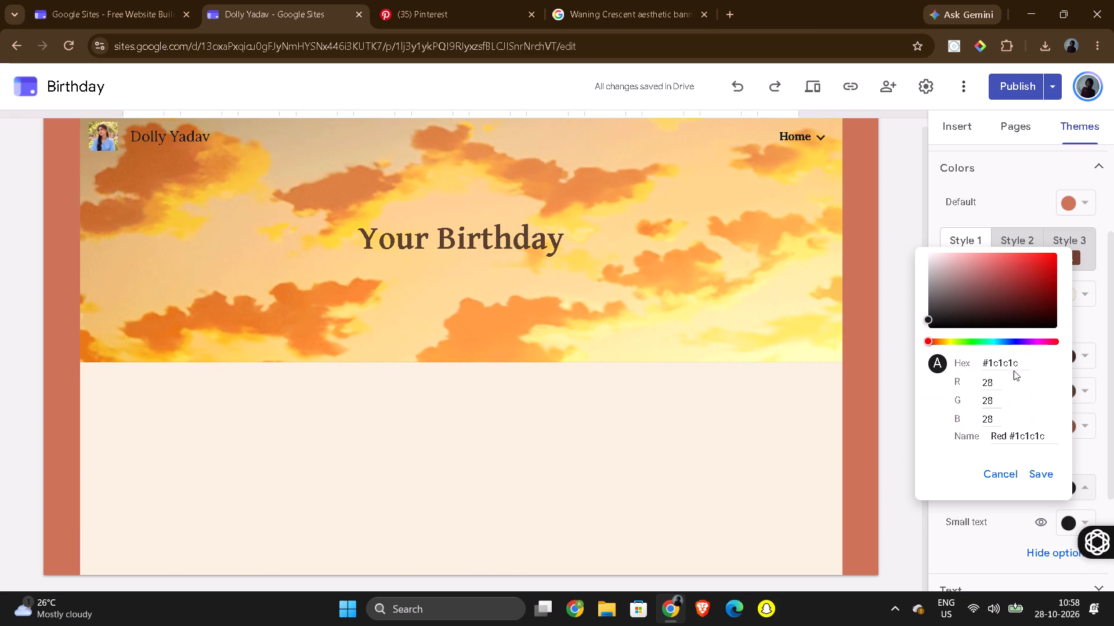
{"action": "left_click", "coordinate": [989, 362]}
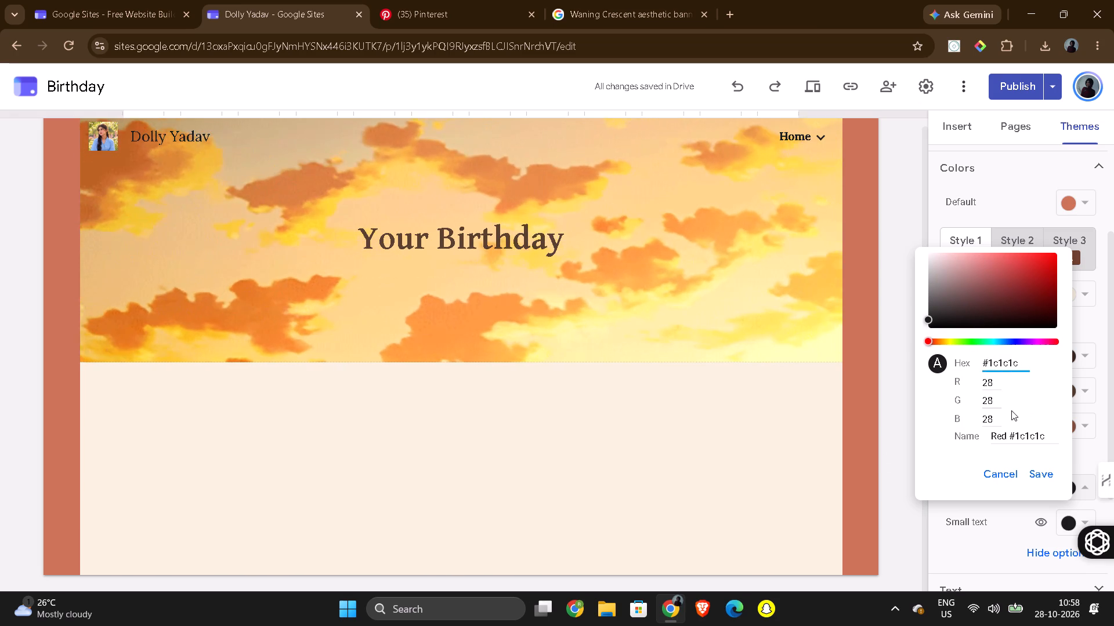
{"action": "key", "text": "Delete"}
{"action": "key", "text": "Delete"}
{"action": "key", "text": "Delete"}
{"action": "key", "text": "Delete"}
{"action": "key", "text": "Delete"}
{"action": "key", "text": "Delete"}
{"action": "key", "text": "Delete"}
{"action": "key", "text": "Delete"}
{"action": "key", "text": "Delete"}
{"action": "key", "text": "Delete"}
{"action": "key", "text": "Delete"}
{"action": "key", "text": "Delete"}
{"action": "key", "text": "Delete"}
{"action": "key", "text": "Delete"}
{"action": "key", "text": "Delete"}
{"action": "key", "text": "Delete"}
{"action": "key", "text": "Delete"}
{"action": "key", "text": "Delete"}
{"action": "key", "text": "Delete"}
{"action": "key", "text": "Delete"}
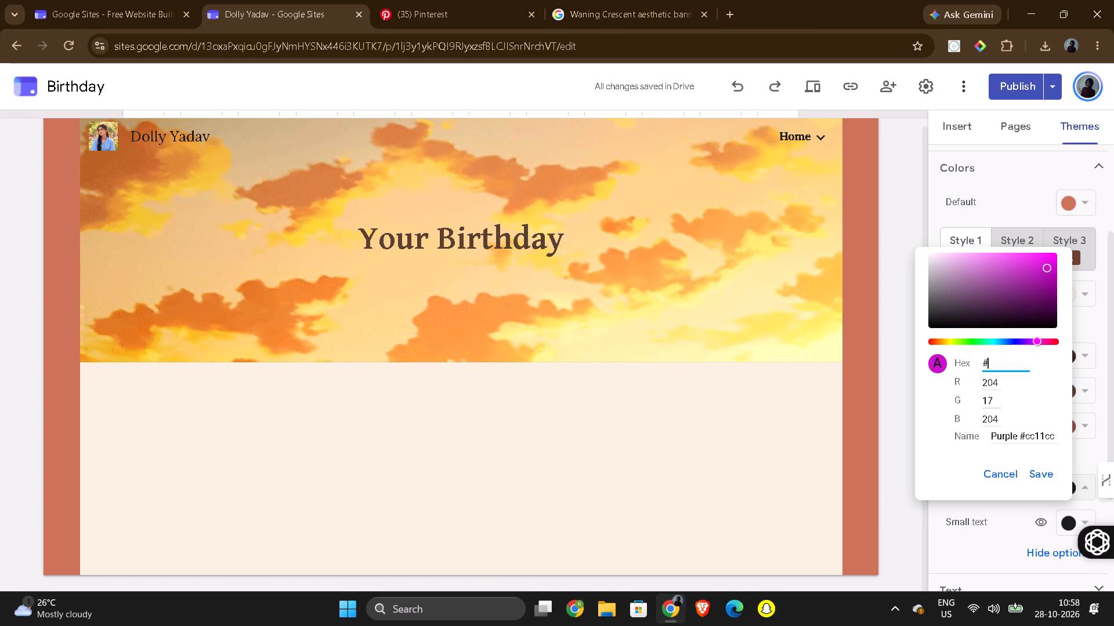
{"action": "type", "text": "43"}
{"action": "key", "text": "BackSpace"}
{"action": "key", "text": "9"}
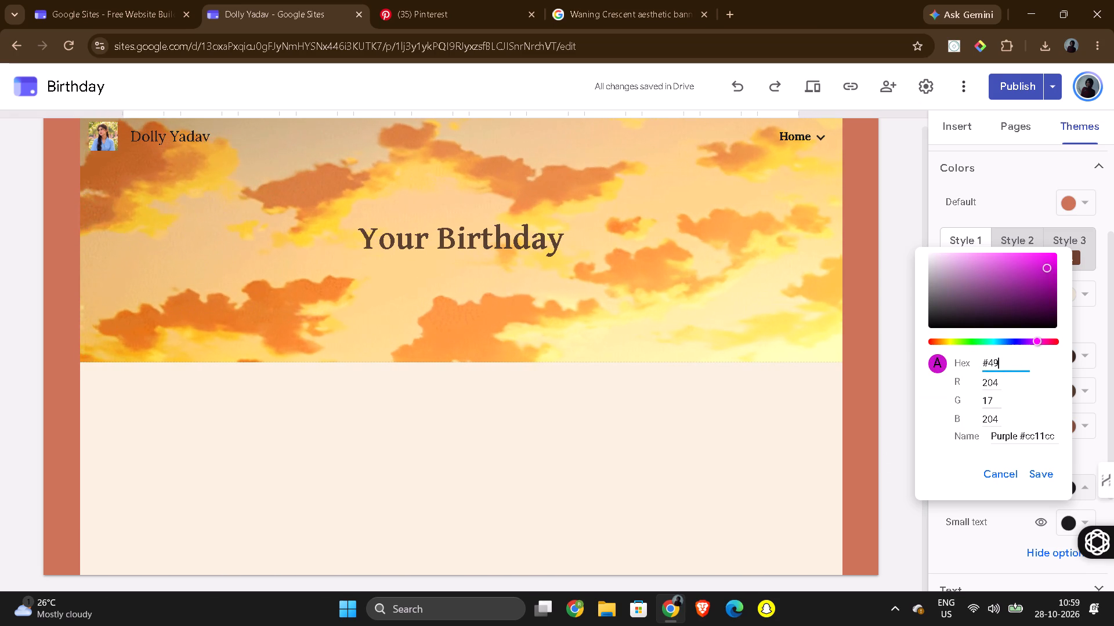
{"action": "type", "text": "382F"}
{"action": "left_click", "coordinate": [1039, 470]}
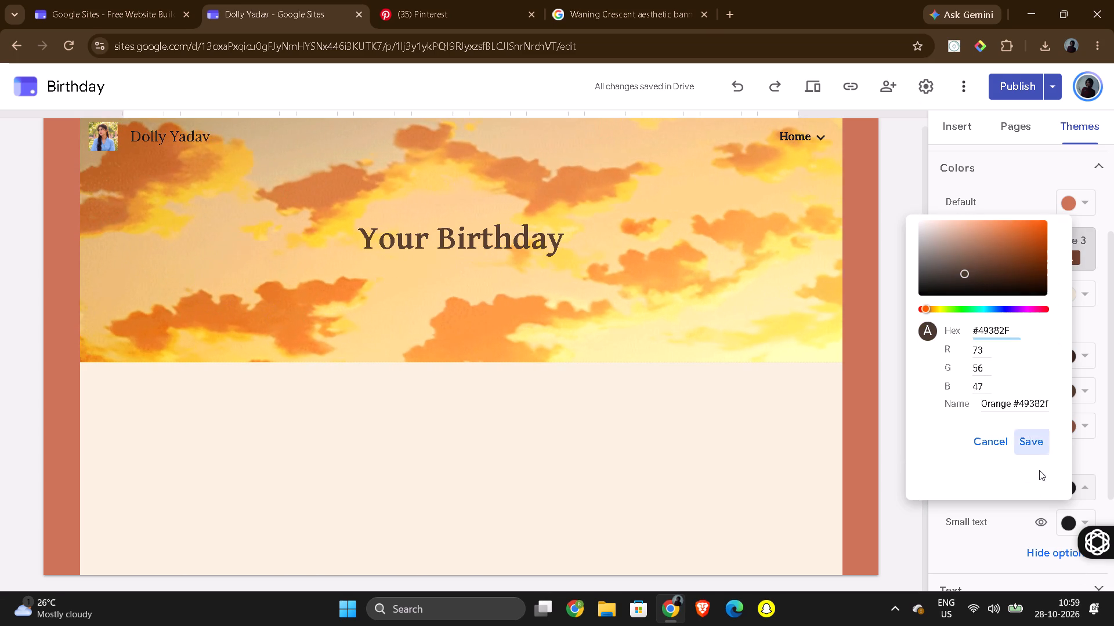
Set the Style 1 small text colour to a new custom colour with hex #78675B and save it.
{"action": "left_click", "coordinate": [1068, 522]}
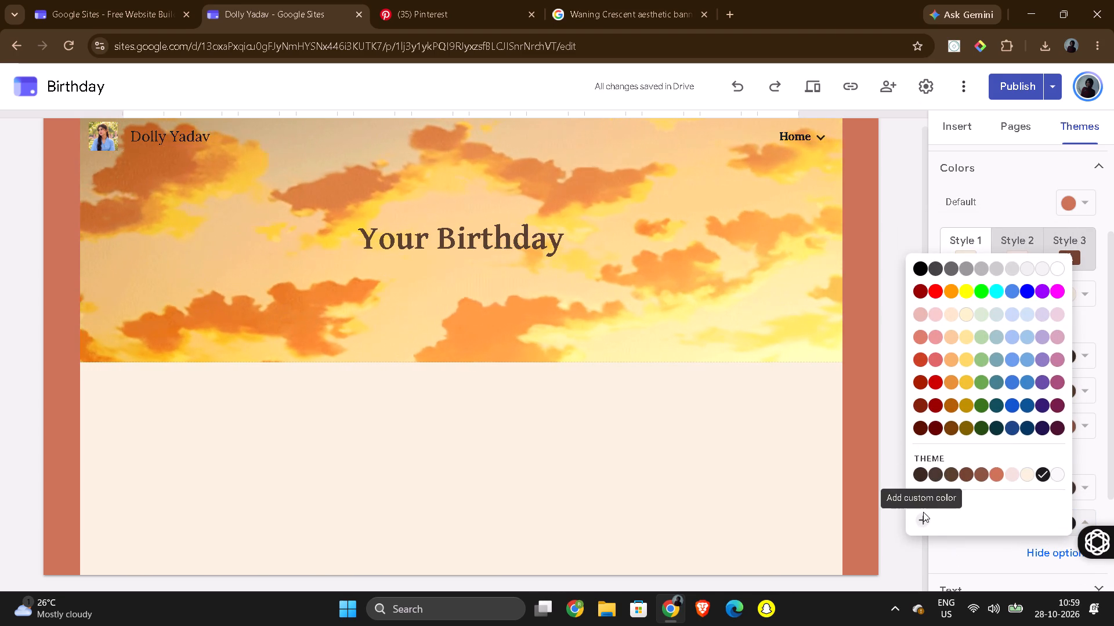
{"action": "left_click", "coordinate": [923, 512]}
{"action": "left_click", "coordinate": [923, 514]}
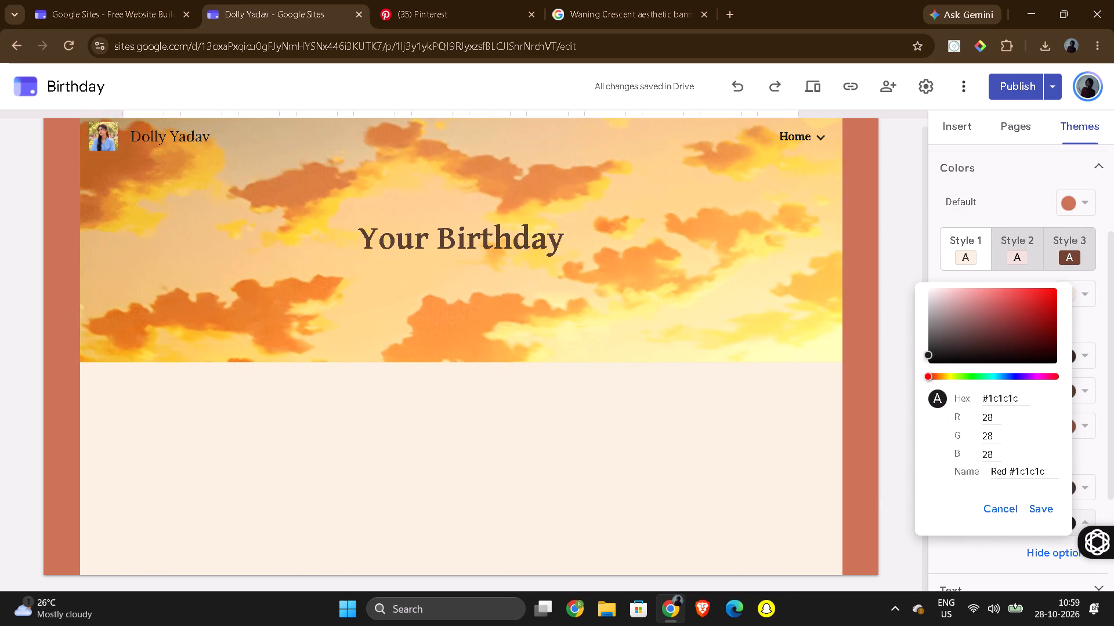
{"action": "left_click", "coordinate": [988, 398]}
{"action": "key", "text": "Delete"}
{"action": "key", "text": "Delete"}
{"action": "key", "text": "Delete"}
{"action": "key", "text": "Delete"}
{"action": "key", "text": "Delete"}
{"action": "key", "text": "Delete"}
{"action": "key", "text": "Delete"}
{"action": "key", "text": "Delete"}
{"action": "key", "text": "Delete"}
{"action": "key", "text": "Delete"}
{"action": "key", "text": "Delete"}
{"action": "key", "text": "Delete"}
{"action": "key", "text": "Delete"}
{"action": "key", "text": "Delete"}
{"action": "key", "text": "Delete"}
{"action": "key", "text": "Delete"}
{"action": "key", "text": "Delete"}
{"action": "key", "text": "Delete"}
{"action": "key", "text": "Delete"}
{"action": "key", "text": "Delete"}
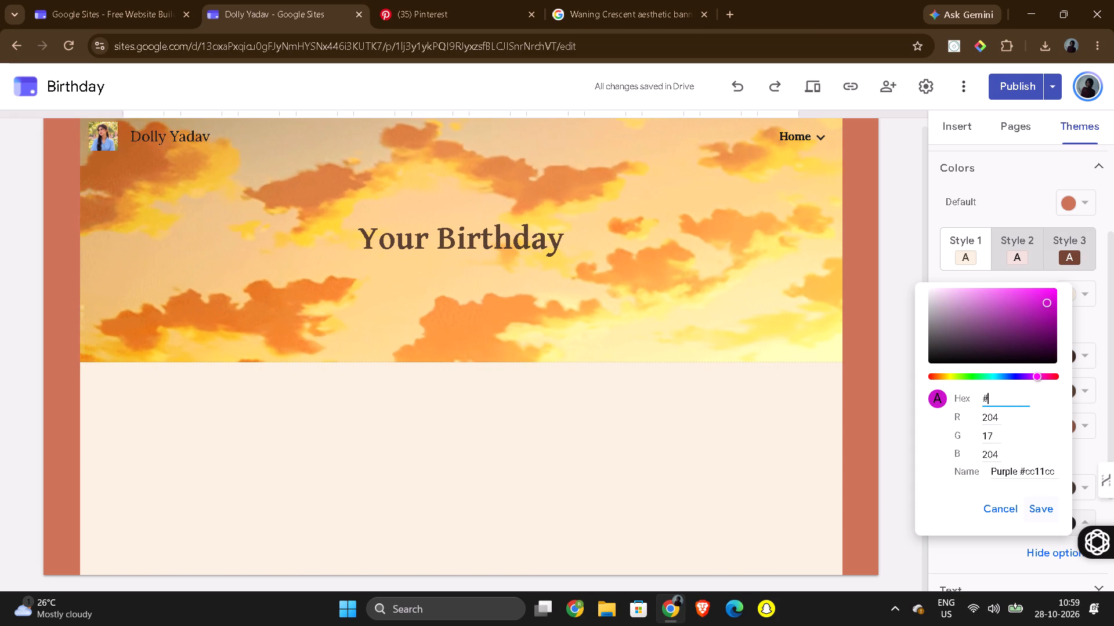
{"action": "type", "text": "78675"}
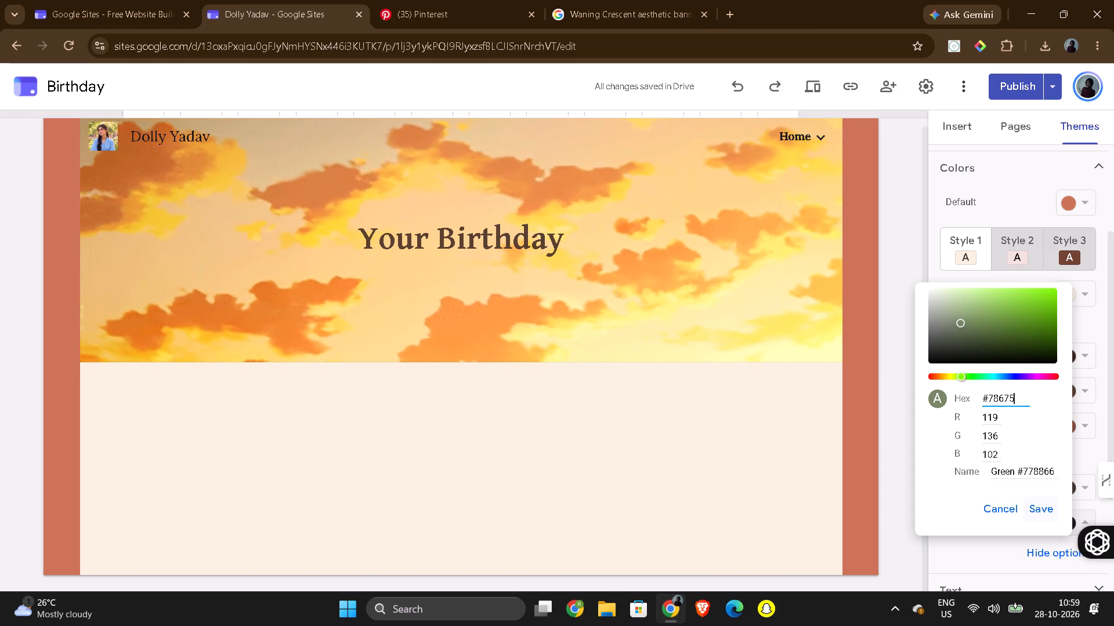
{"action": "key", "text": "b"}
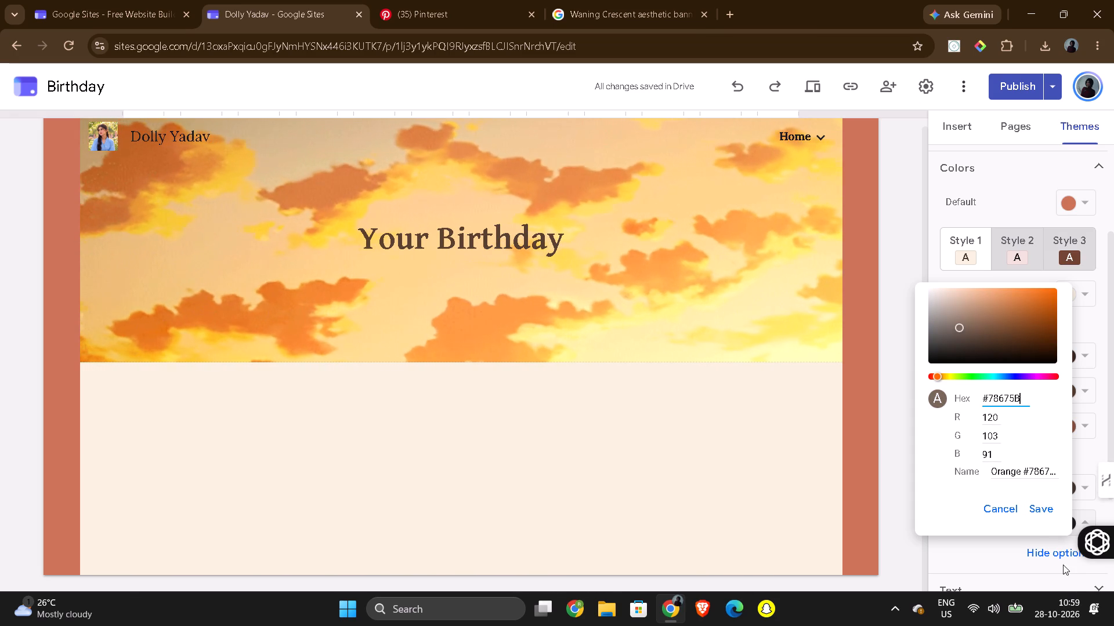
{"action": "left_click", "coordinate": [1048, 513]}
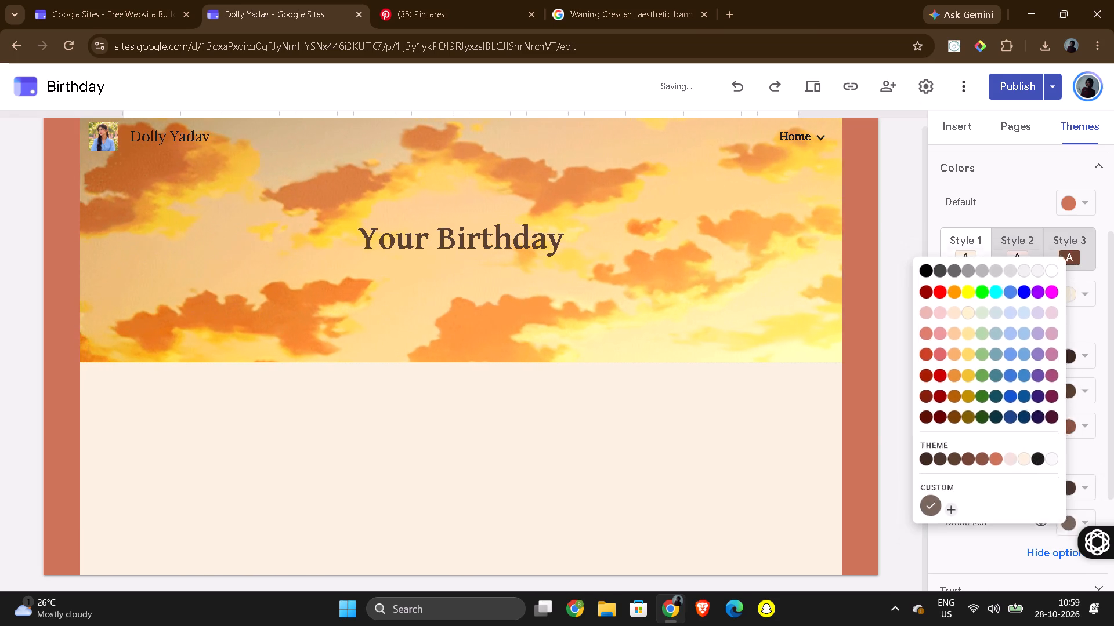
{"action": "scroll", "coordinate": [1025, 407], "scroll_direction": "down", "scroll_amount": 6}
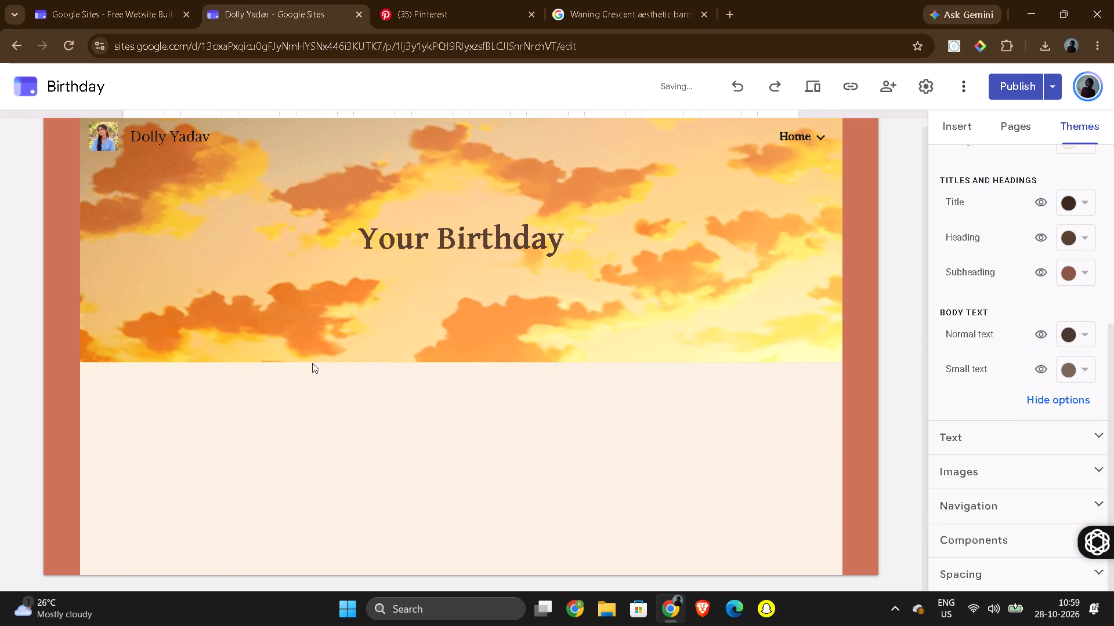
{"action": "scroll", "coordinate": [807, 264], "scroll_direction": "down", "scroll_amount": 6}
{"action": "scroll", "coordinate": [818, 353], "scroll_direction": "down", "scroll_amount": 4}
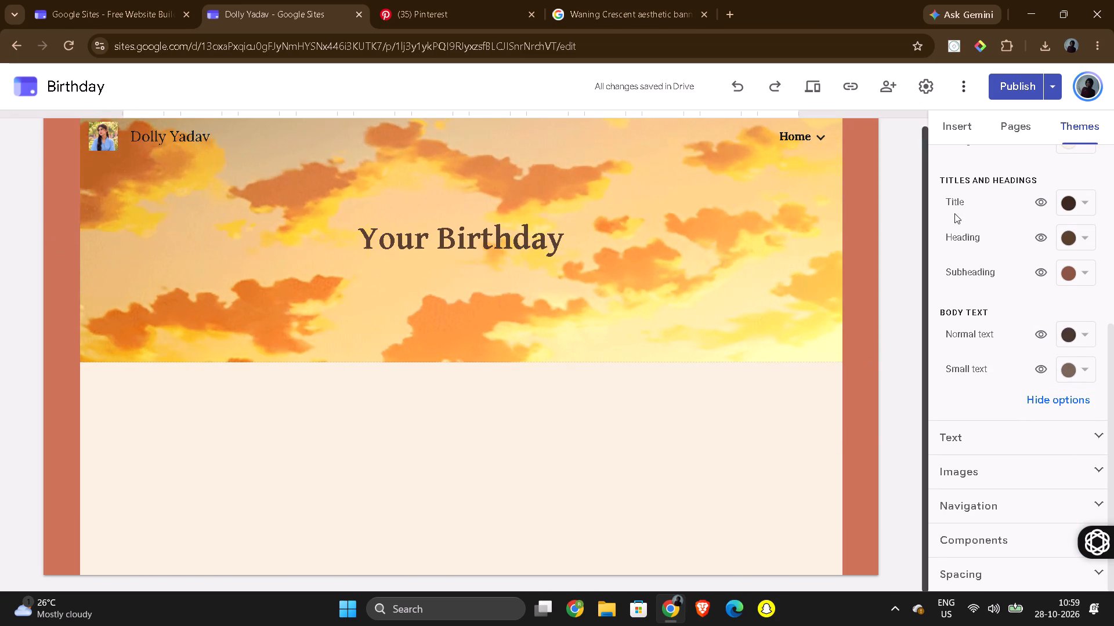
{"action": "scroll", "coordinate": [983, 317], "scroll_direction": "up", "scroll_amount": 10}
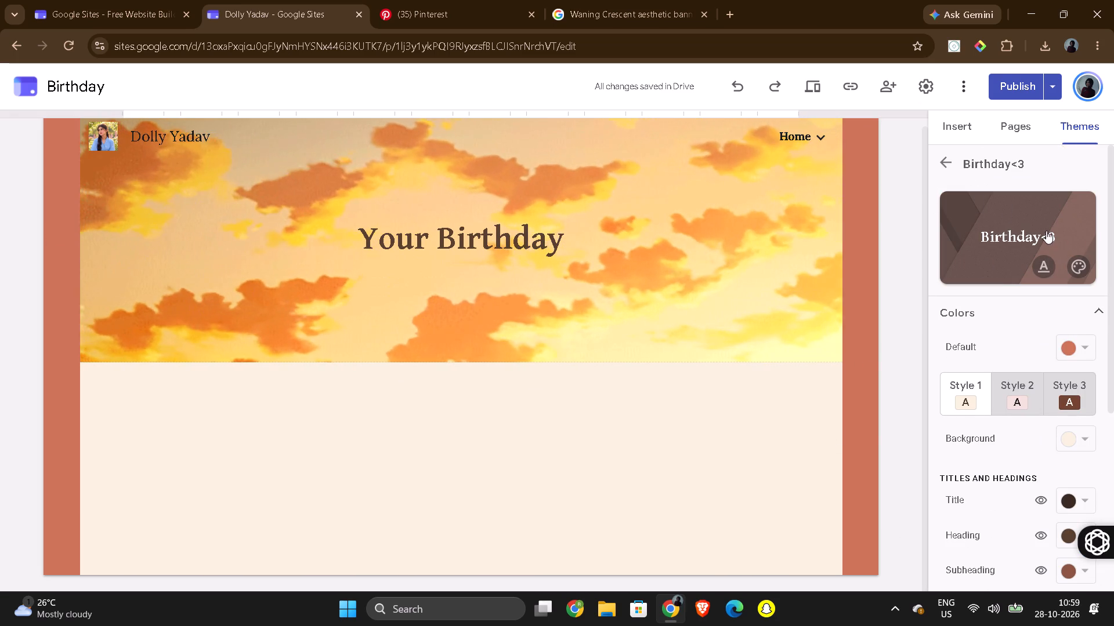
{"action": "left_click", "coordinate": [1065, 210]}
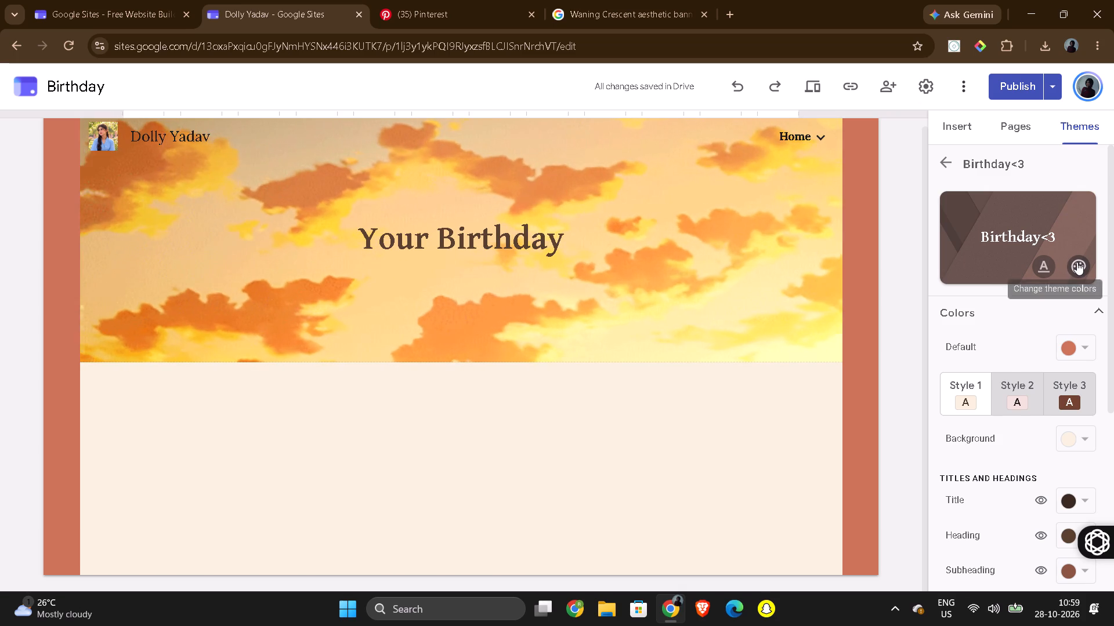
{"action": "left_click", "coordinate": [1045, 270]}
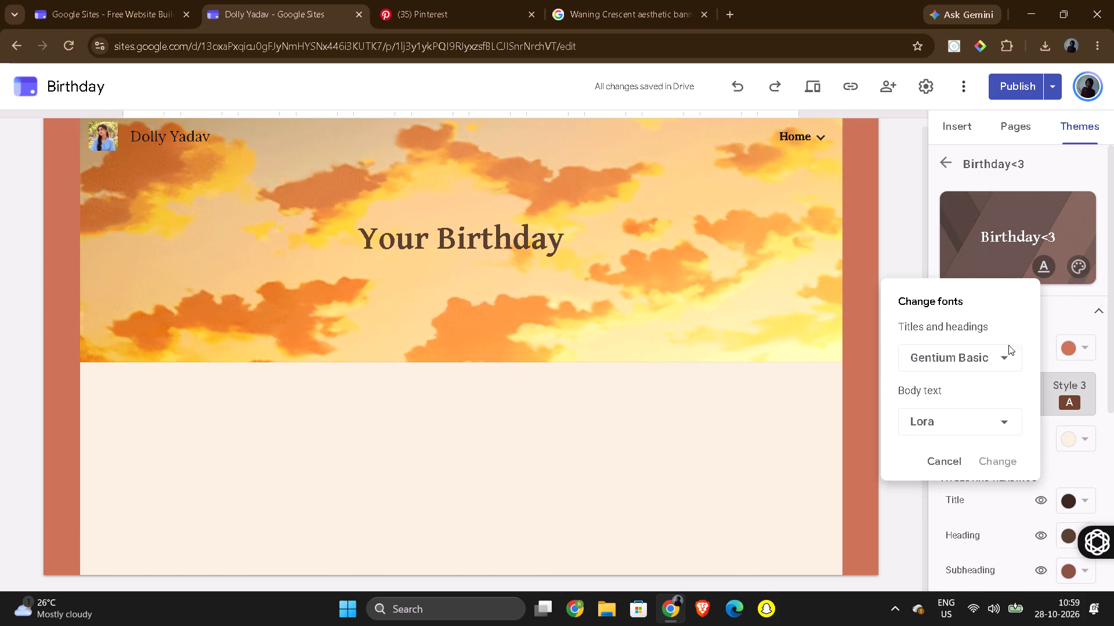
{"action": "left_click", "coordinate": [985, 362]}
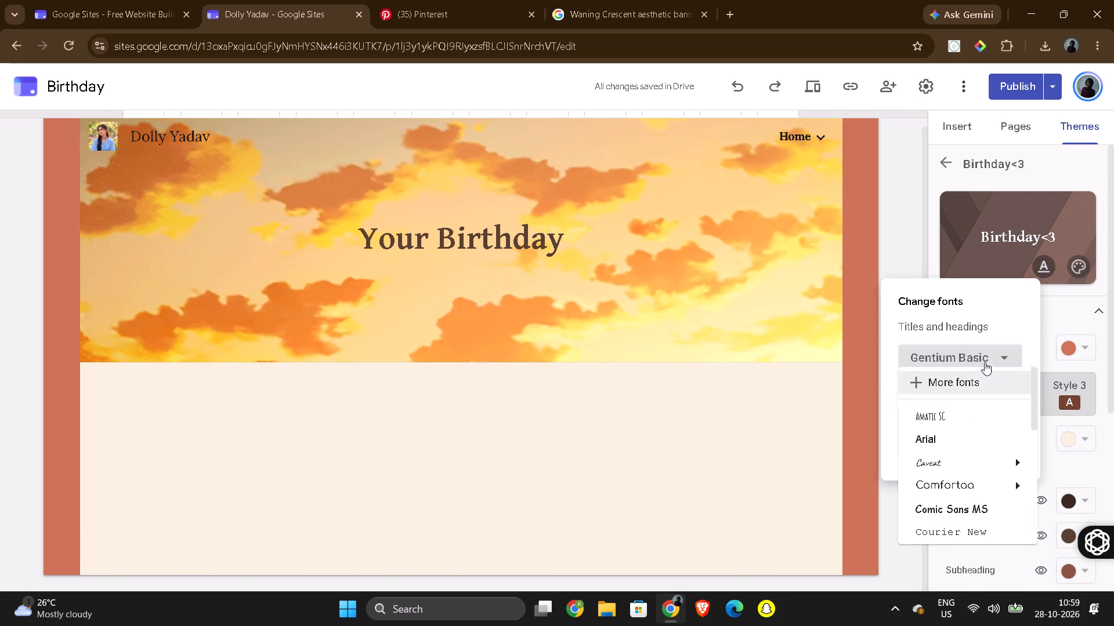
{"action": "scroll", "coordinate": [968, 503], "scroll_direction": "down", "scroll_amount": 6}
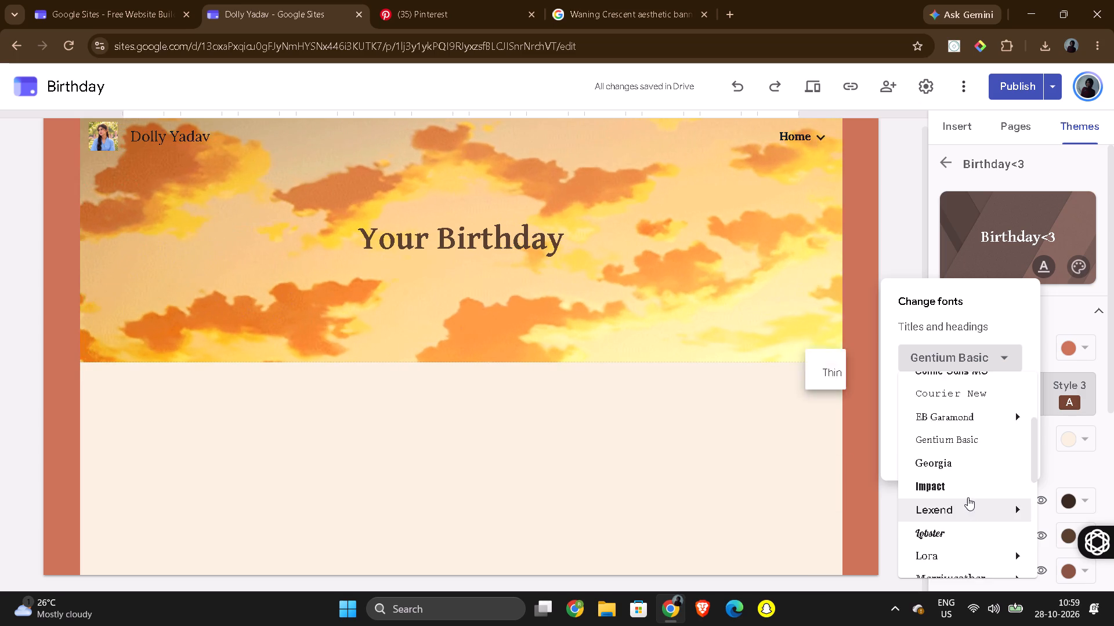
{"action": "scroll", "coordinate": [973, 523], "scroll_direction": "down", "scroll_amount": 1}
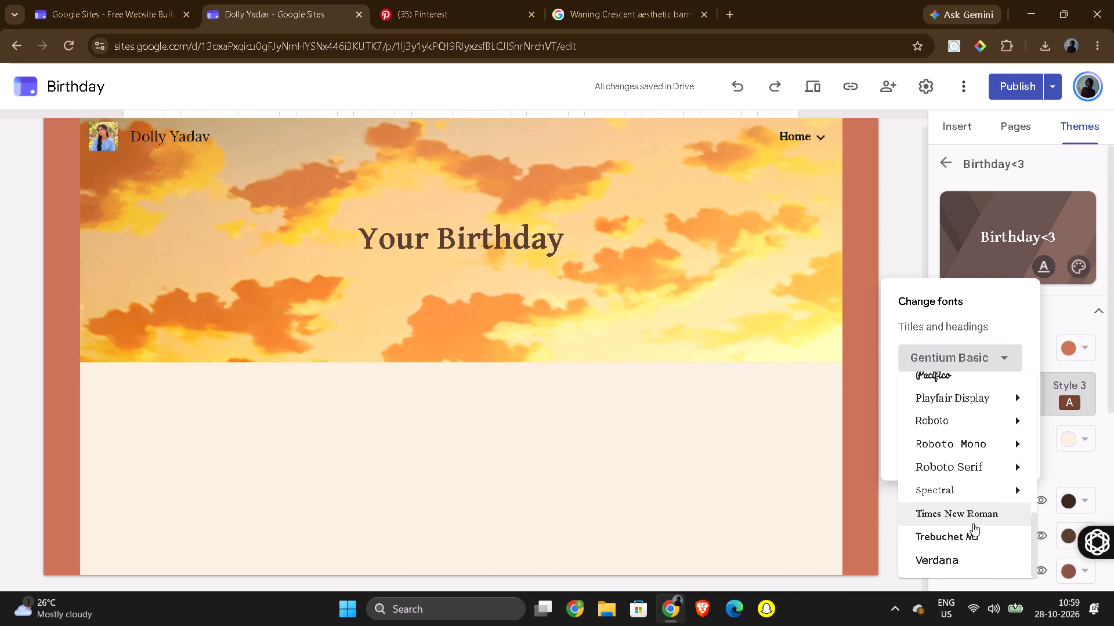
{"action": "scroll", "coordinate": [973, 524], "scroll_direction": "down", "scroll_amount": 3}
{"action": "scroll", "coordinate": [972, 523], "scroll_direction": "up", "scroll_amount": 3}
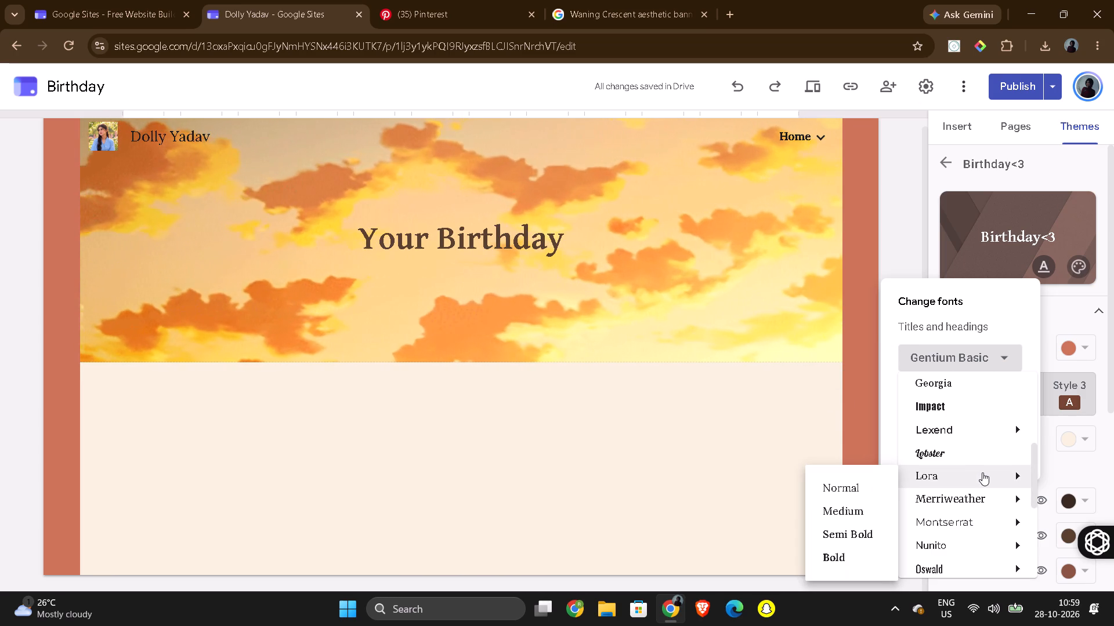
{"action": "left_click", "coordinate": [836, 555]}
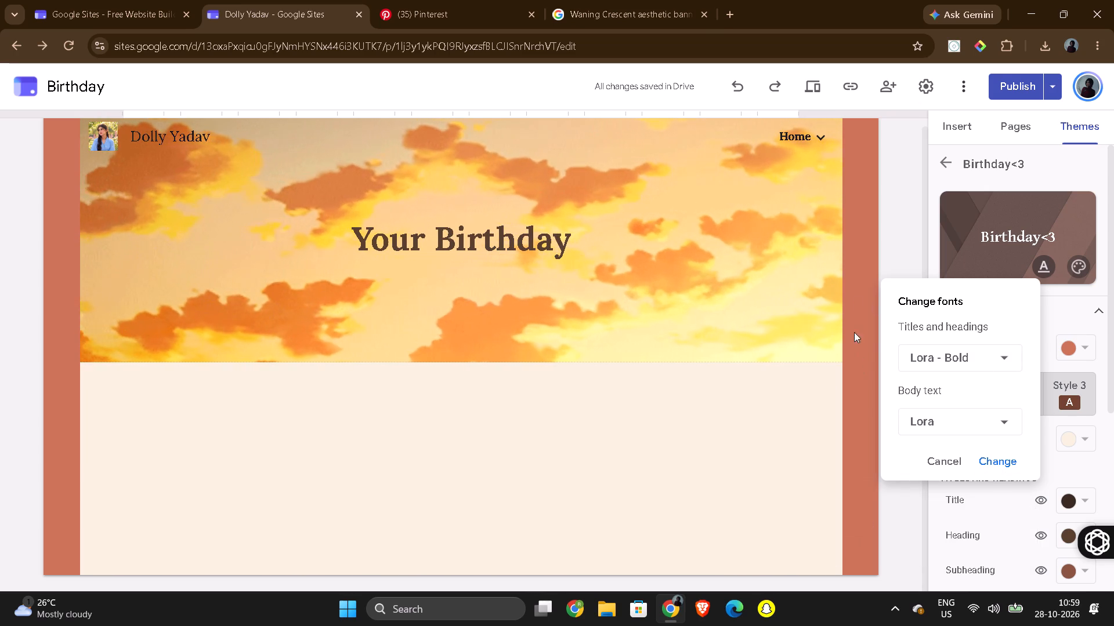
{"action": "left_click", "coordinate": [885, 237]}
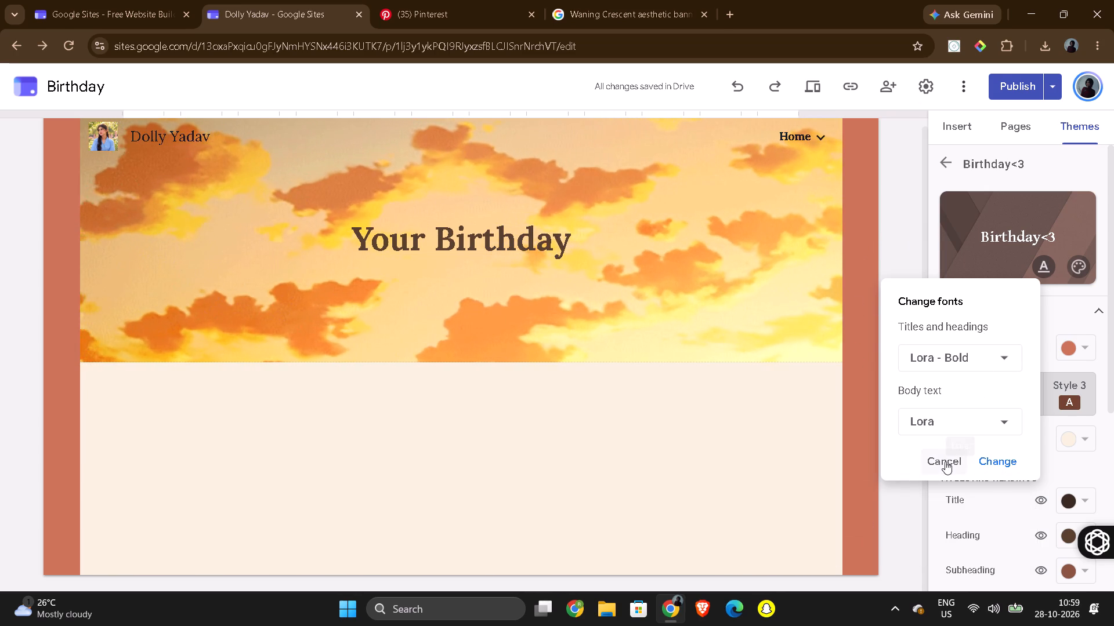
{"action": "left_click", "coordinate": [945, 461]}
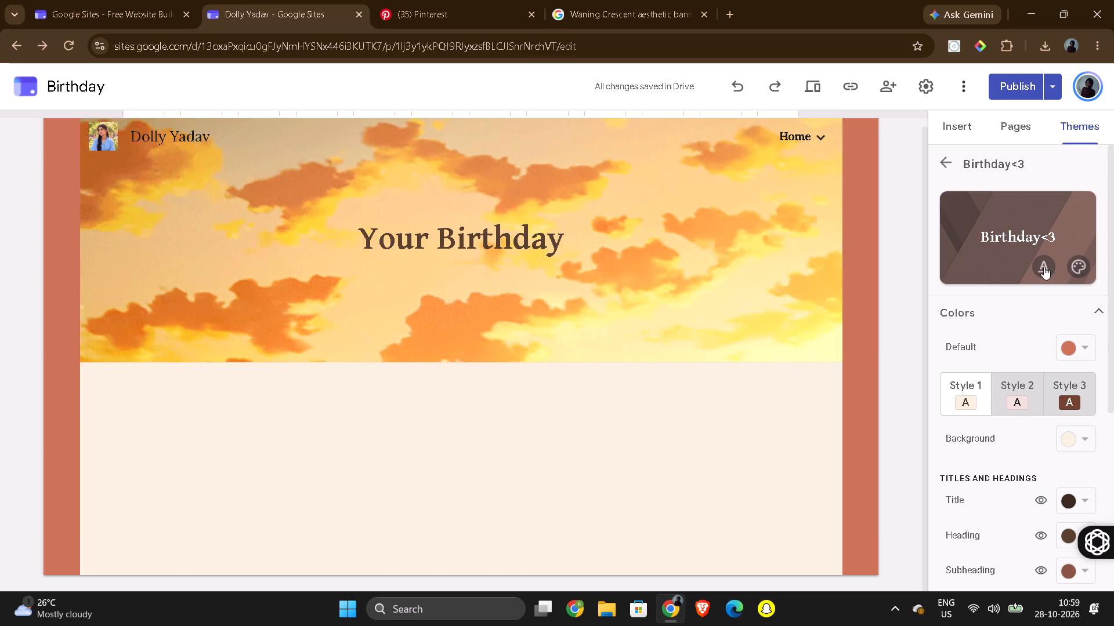
Change the theme's titles and headings font to Lora Bold.
{"action": "left_click", "coordinate": [1043, 267]}
{"action": "left_click", "coordinate": [997, 351]}
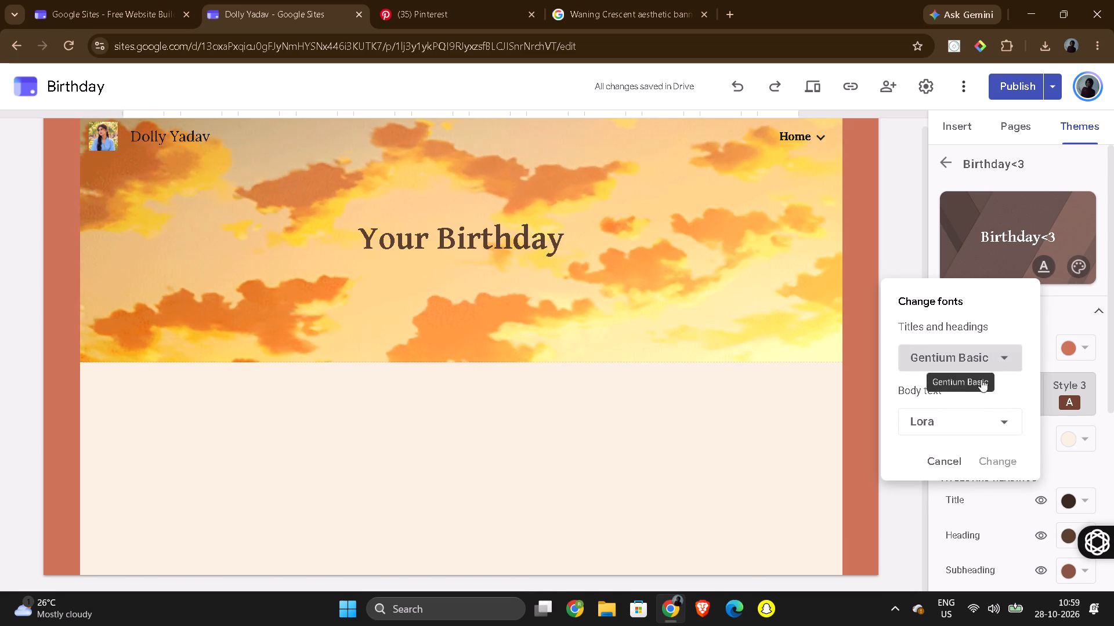
{"action": "scroll", "coordinate": [956, 460], "scroll_direction": "down", "scroll_amount": 6}
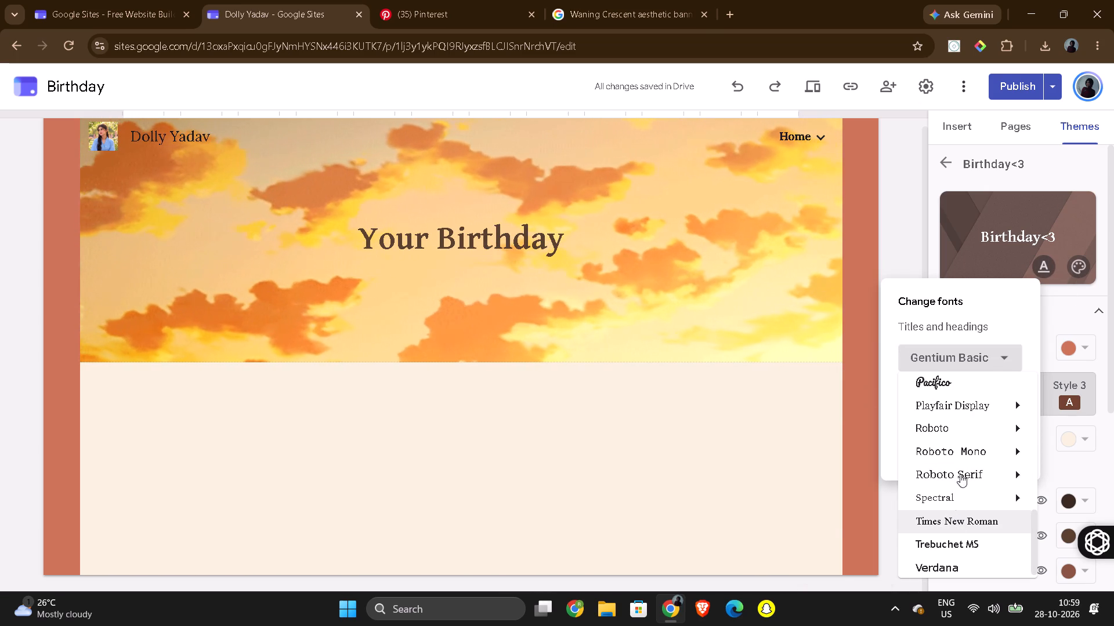
{"action": "scroll", "coordinate": [963, 453], "scroll_direction": "up", "scroll_amount": 3}
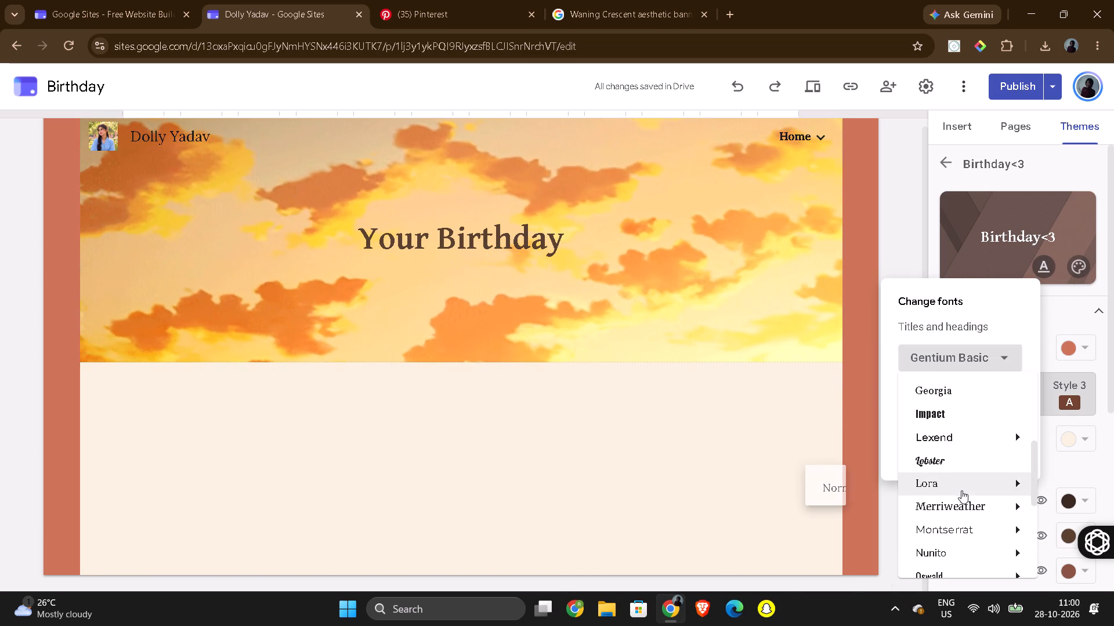
{"action": "left_click", "coordinate": [859, 556]}
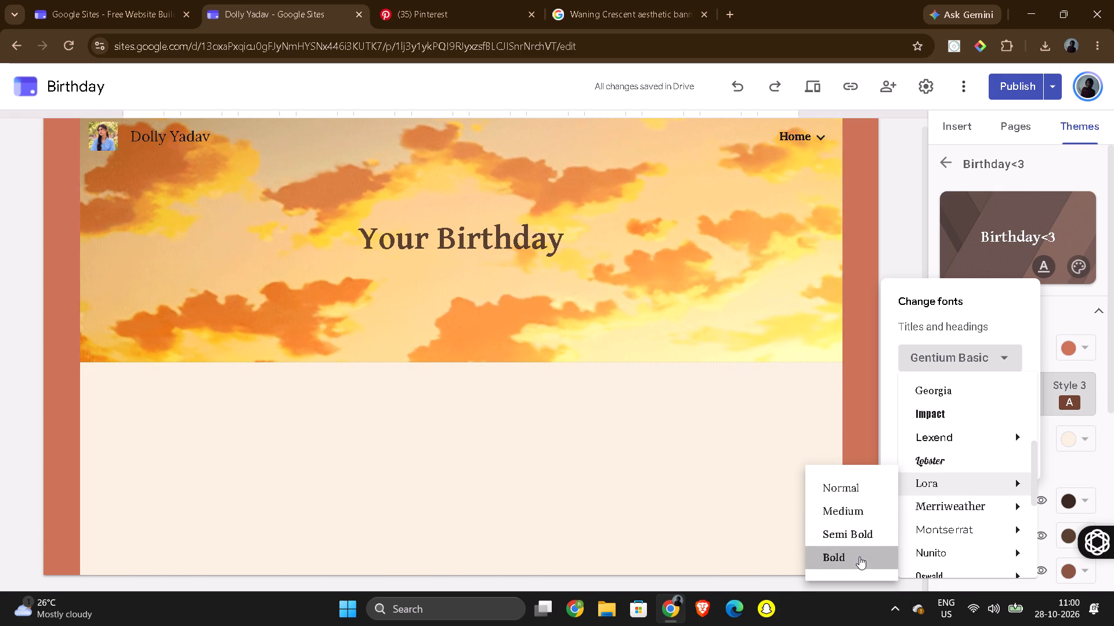
{"action": "left_click", "coordinate": [1006, 457]}
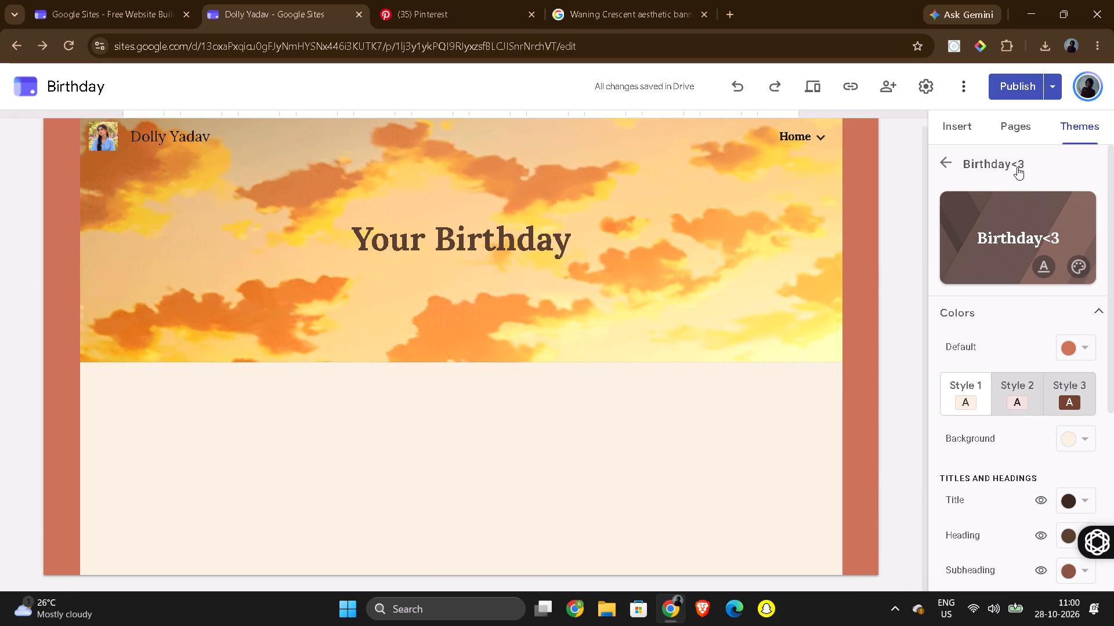
Set the theme's normal text to left alignment with a line spacing of 1.
{"action": "scroll", "coordinate": [1030, 390], "scroll_direction": "down", "scroll_amount": 14}
{"action": "scroll", "coordinate": [1011, 413], "scroll_direction": "up", "scroll_amount": 5}
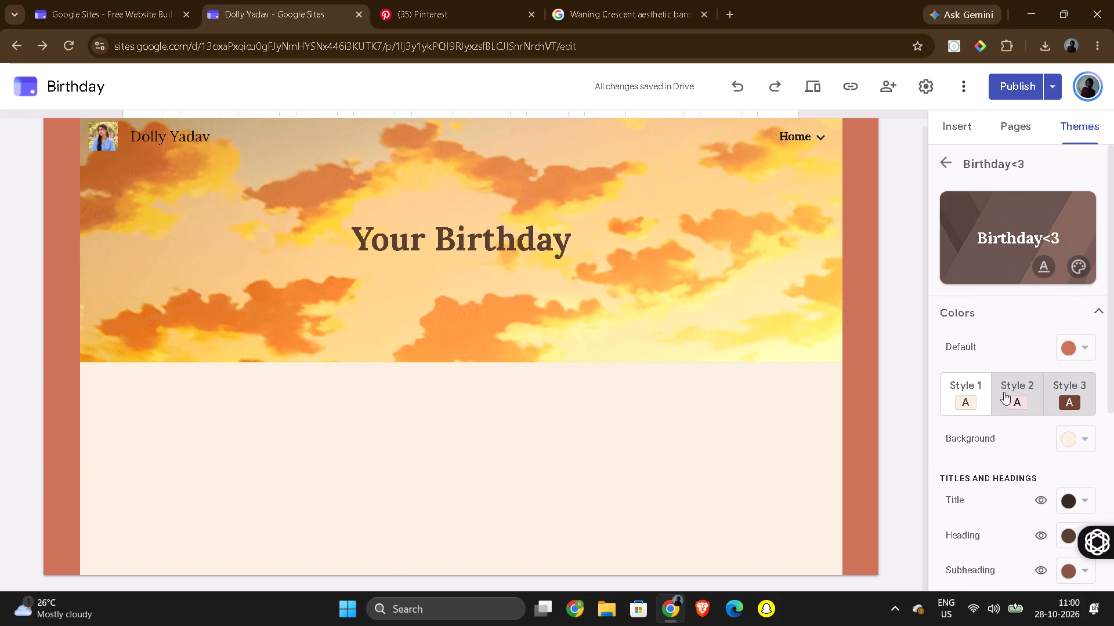
{"action": "left_click", "coordinate": [1084, 317]}
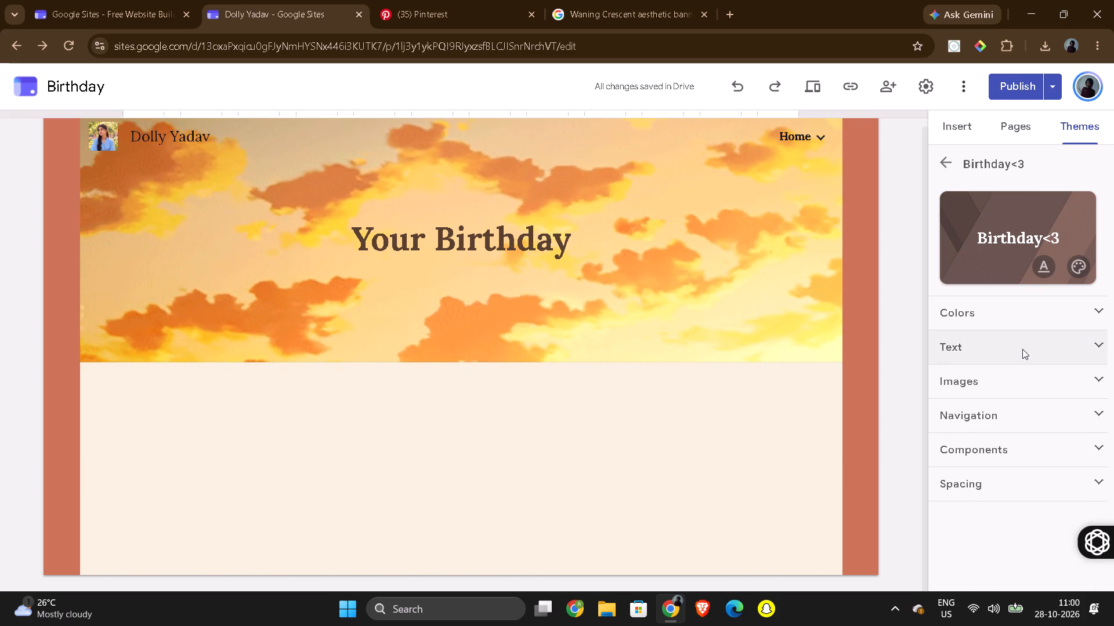
{"action": "left_click", "coordinate": [1022, 349]}
{"action": "scroll", "coordinate": [1044, 392], "scroll_direction": "down", "scroll_amount": 1}
{"action": "left_click", "coordinate": [1046, 321]}
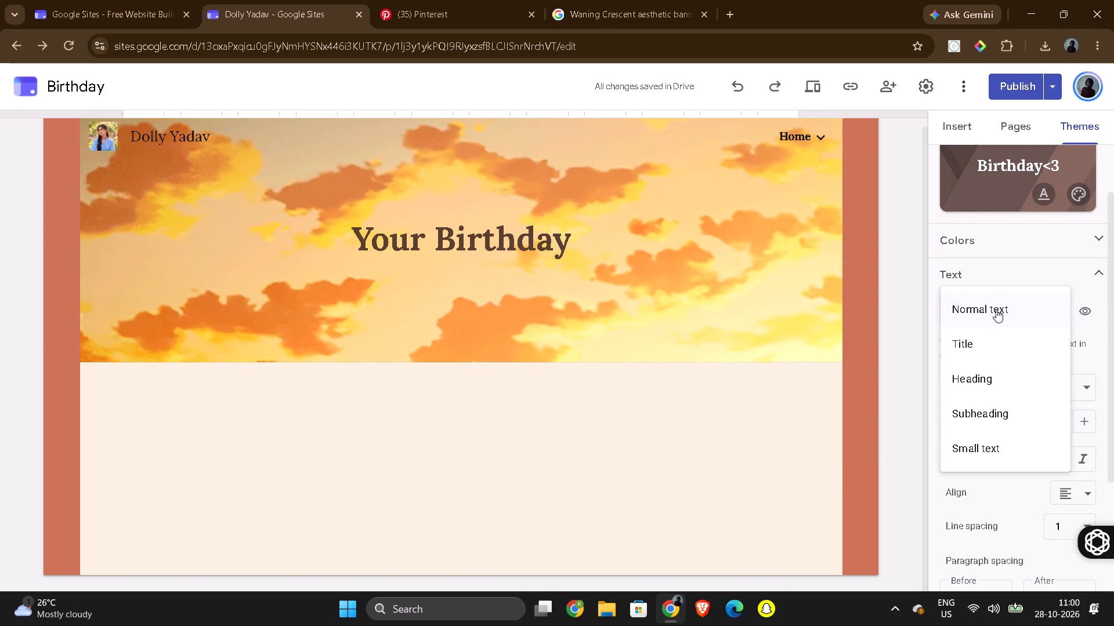
{"action": "left_click", "coordinate": [906, 270]}
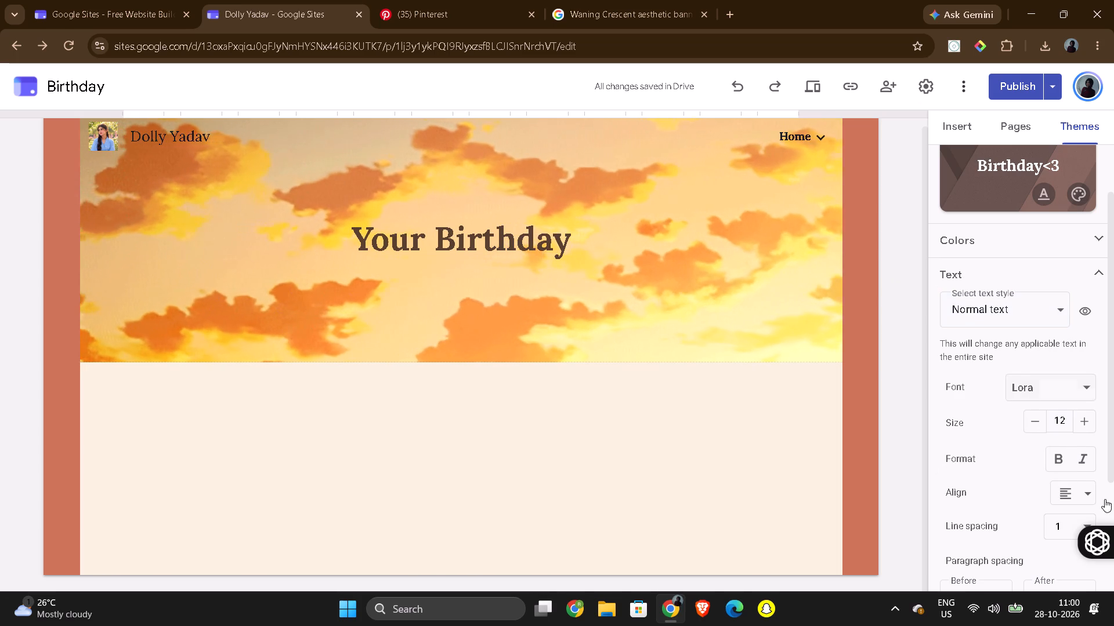
{"action": "scroll", "coordinate": [1043, 430], "scroll_direction": "down", "scroll_amount": 1}
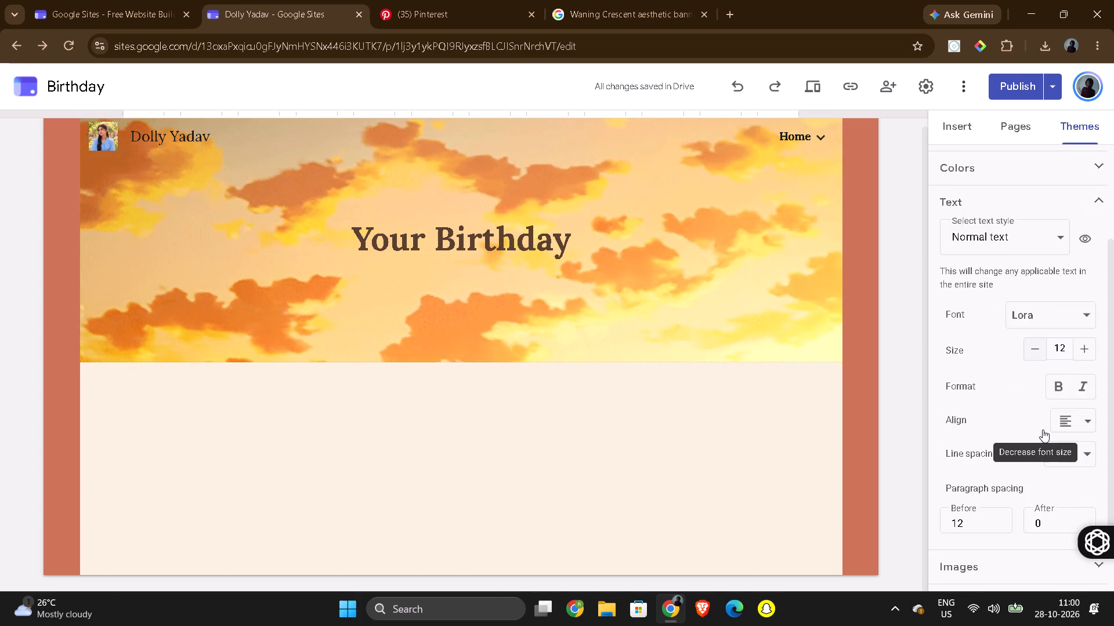
{"action": "scroll", "coordinate": [1043, 430], "scroll_direction": "down", "scroll_amount": 1}
{"action": "left_click", "coordinate": [1080, 352]}
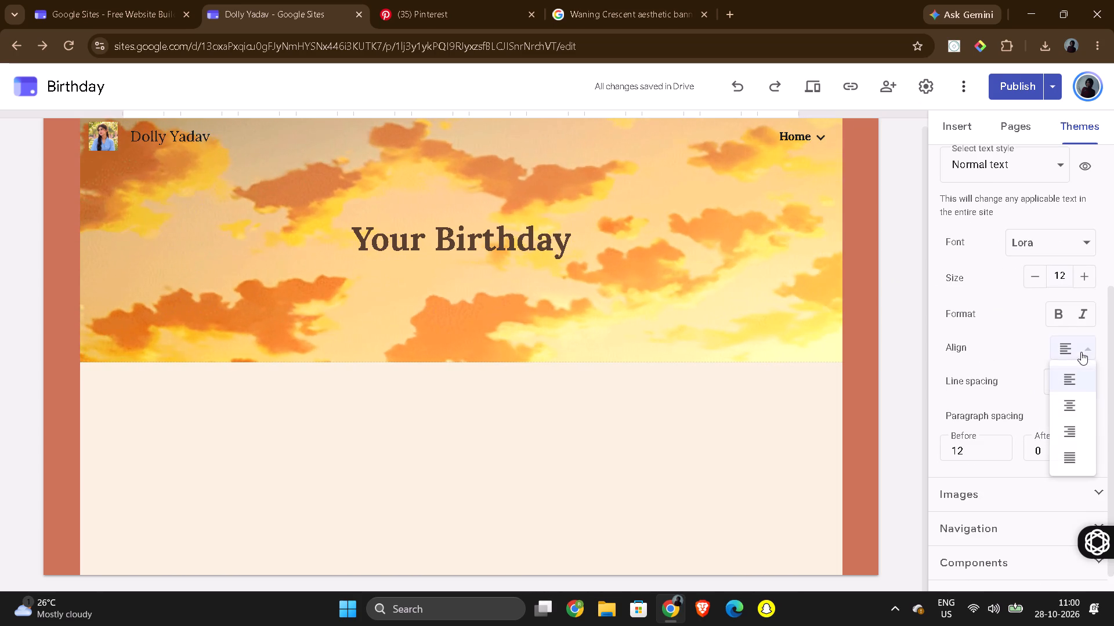
{"action": "left_click", "coordinate": [1077, 381]}
{"action": "left_click", "coordinate": [1080, 379]}
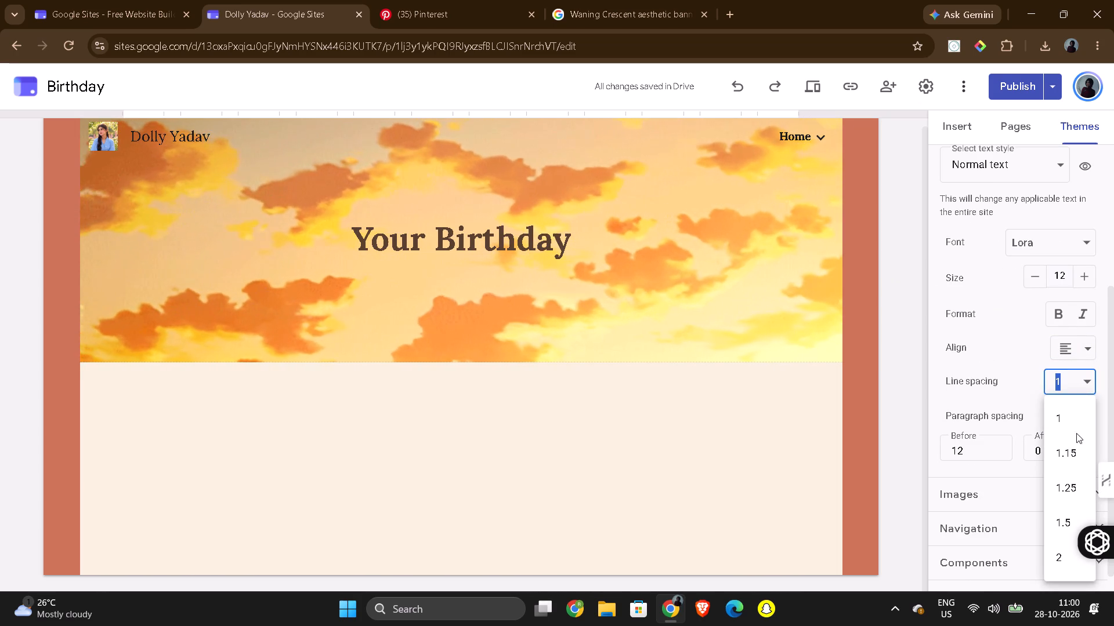
{"action": "scroll", "coordinate": [1068, 449], "scroll_direction": "down", "scroll_amount": 3}
{"action": "left_click", "coordinate": [1070, 399]}
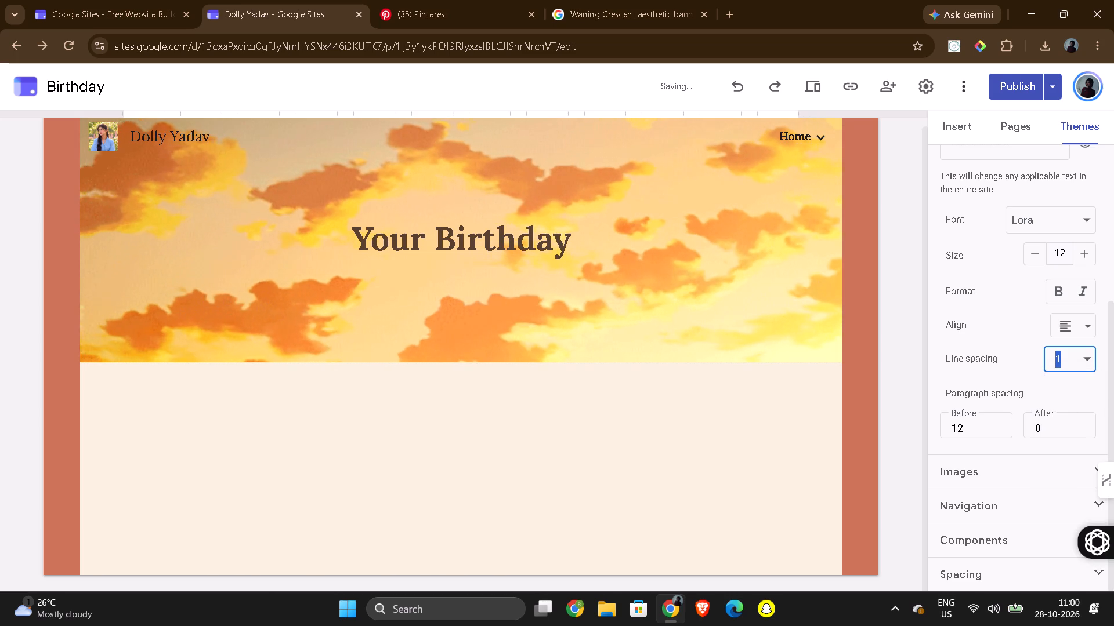
Open the options for adding a site logo in the theme's image settings.
{"action": "scroll", "coordinate": [986, 382], "scroll_direction": "up", "scroll_amount": 3}
{"action": "left_click", "coordinate": [1084, 330]}
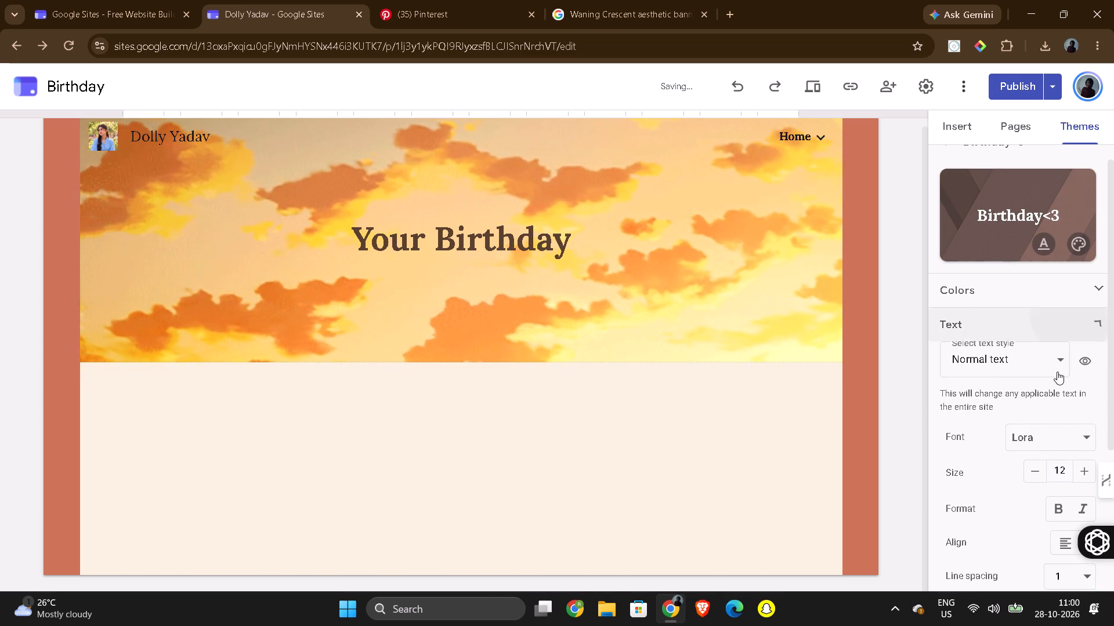
{"action": "left_click", "coordinate": [1055, 388]}
{"action": "scroll", "coordinate": [1048, 397], "scroll_direction": "down", "scroll_amount": 2}
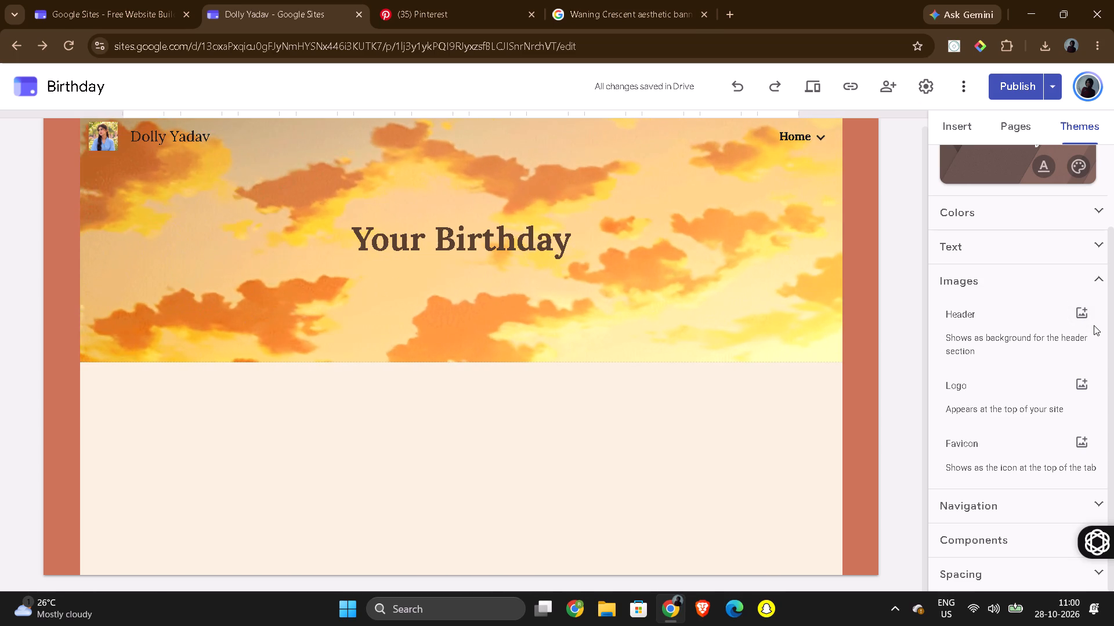
{"action": "left_click", "coordinate": [1080, 385]}
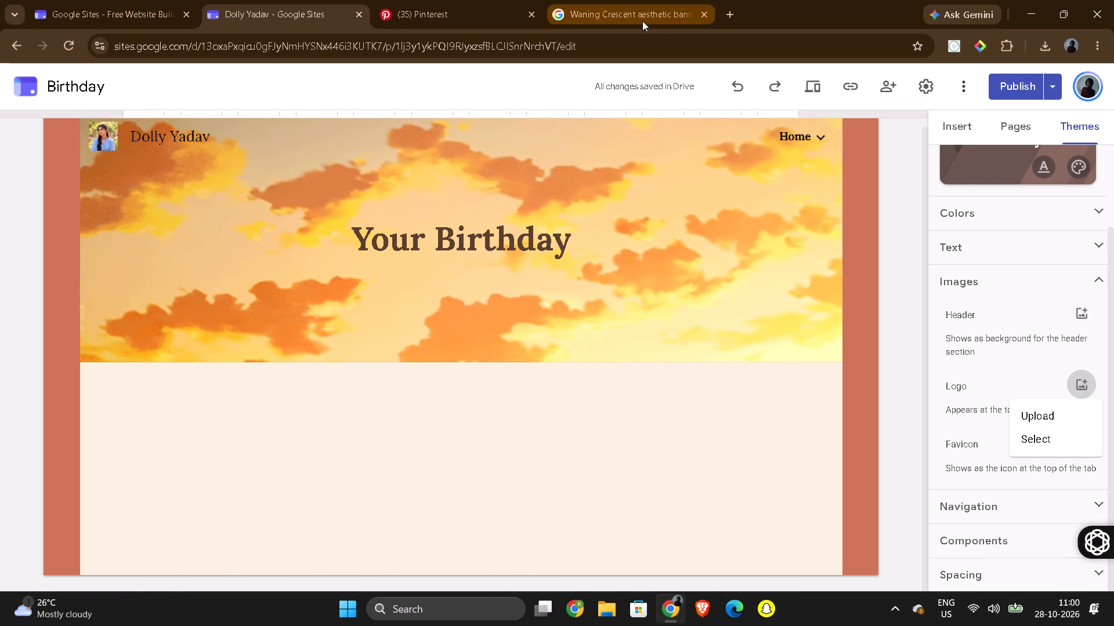
Switch to Pinterest and search for "YELLOW AESTHETIC PFP".
{"action": "left_click", "coordinate": [728, 16]}
{"action": "left_click", "coordinate": [444, 5]}
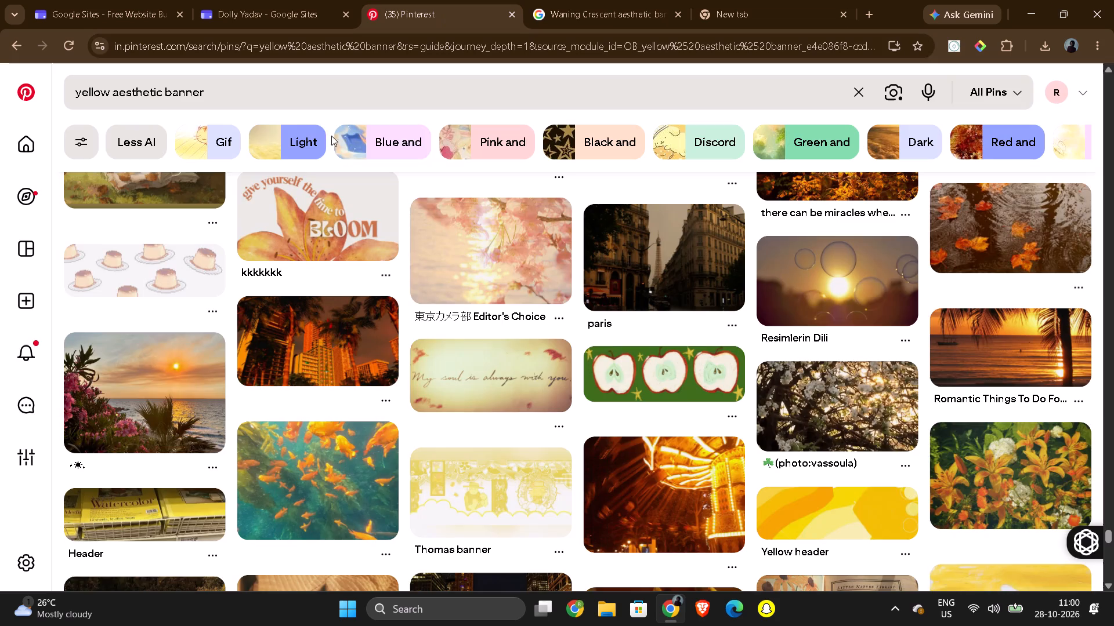
{"action": "left_click_drag", "start_coordinate": [303, 90], "coordinate": [32, 85]}
{"action": "left_click_drag", "start_coordinate": [226, 83], "coordinate": [87, 95]}
{"action": "left_click", "coordinate": [212, 94]}
{"action": "left_click_drag", "start_coordinate": [227, 86], "coordinate": [48, 93]}
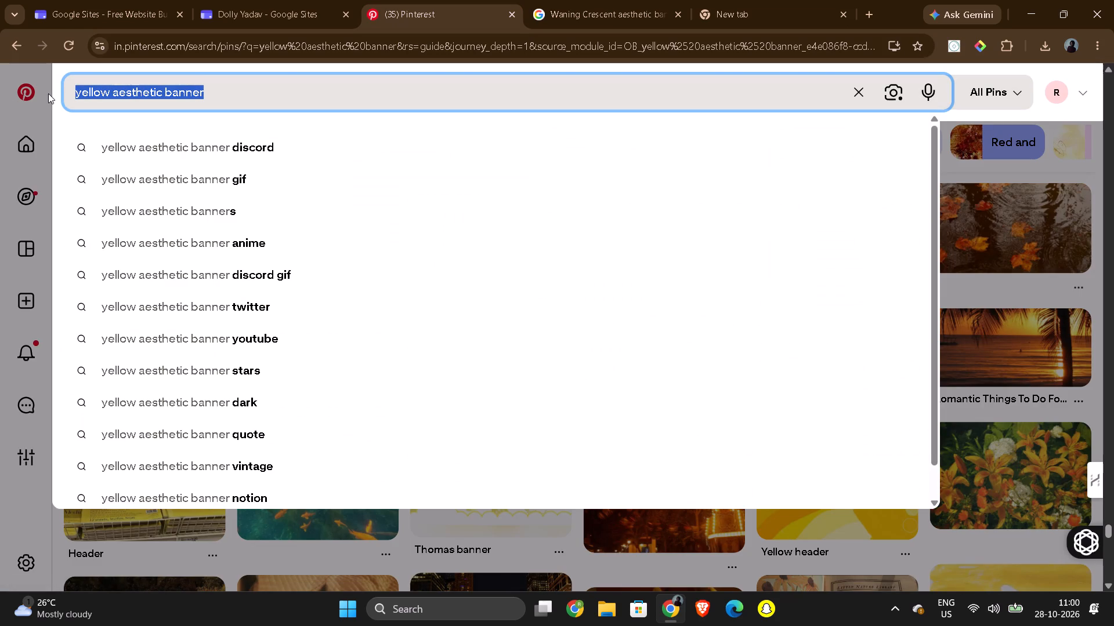
{"action": "left_click_drag", "start_coordinate": [48, 93], "coordinate": [48, 93]}
{"action": "type", "text": "YELLOW AESTHETIC PFP"}
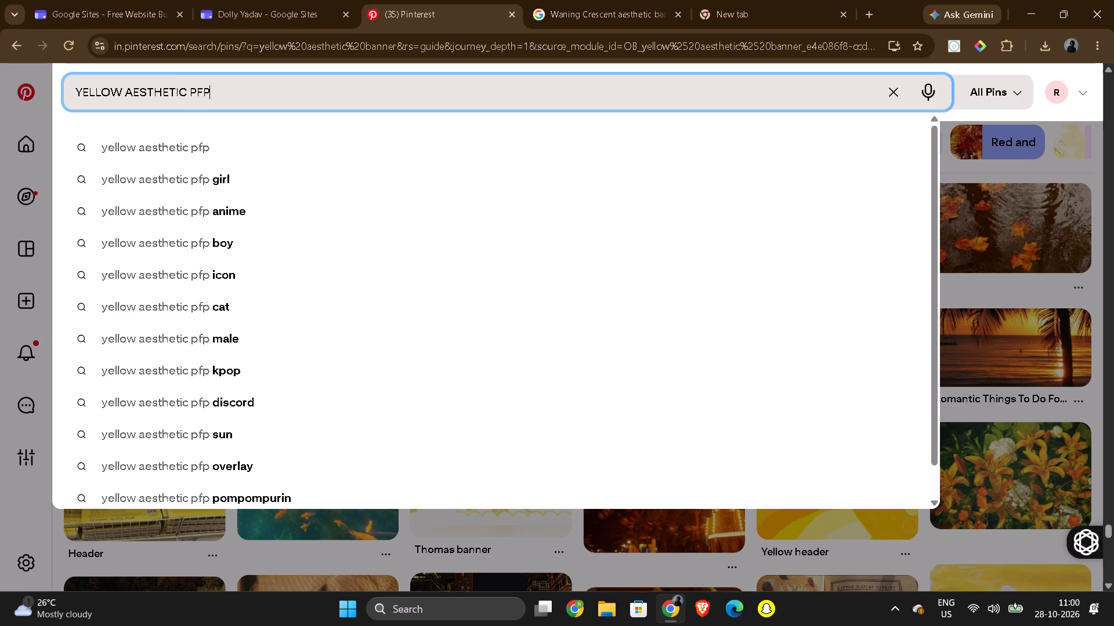
{"action": "key", "text": "Return"}
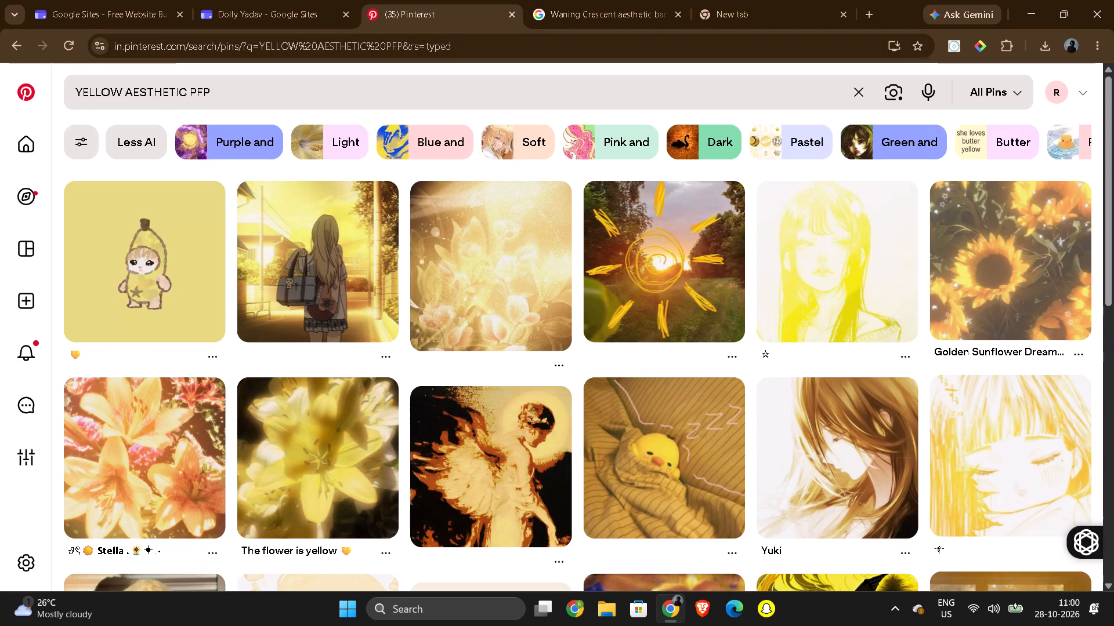
Look through the yellow aesthetic profile pictures and open the related search "Cute pfp yellow".
{"action": "scroll", "coordinate": [845, 315], "scroll_direction": "down", "scroll_amount": 2}
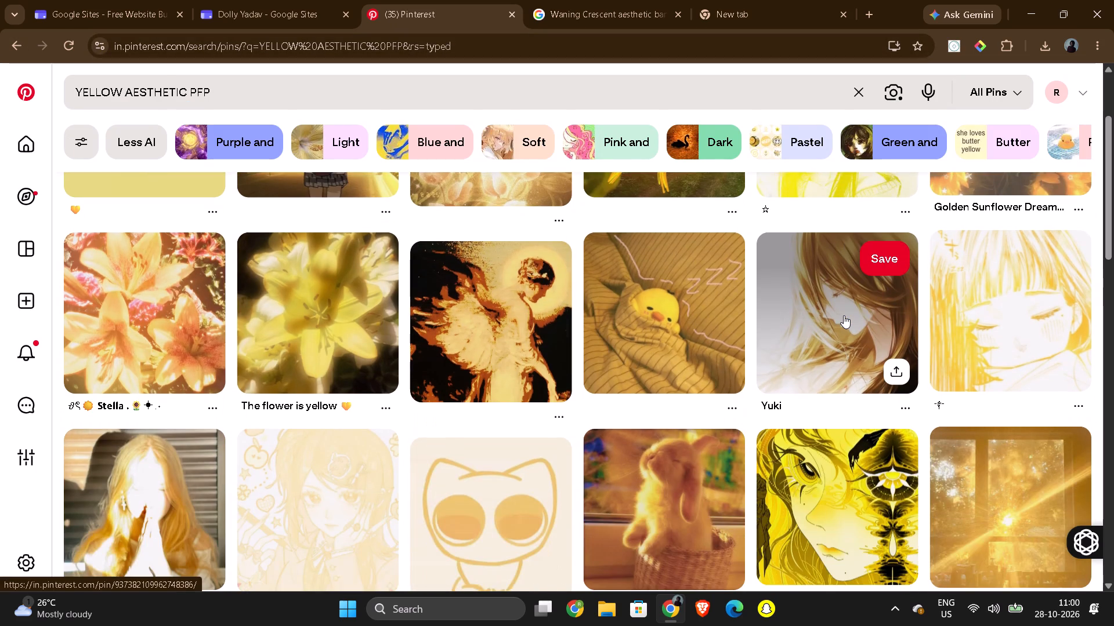
{"action": "scroll", "coordinate": [842, 314], "scroll_direction": "down", "scroll_amount": 2}
{"action": "scroll", "coordinate": [754, 325], "scroll_direction": "down", "scroll_amount": 2}
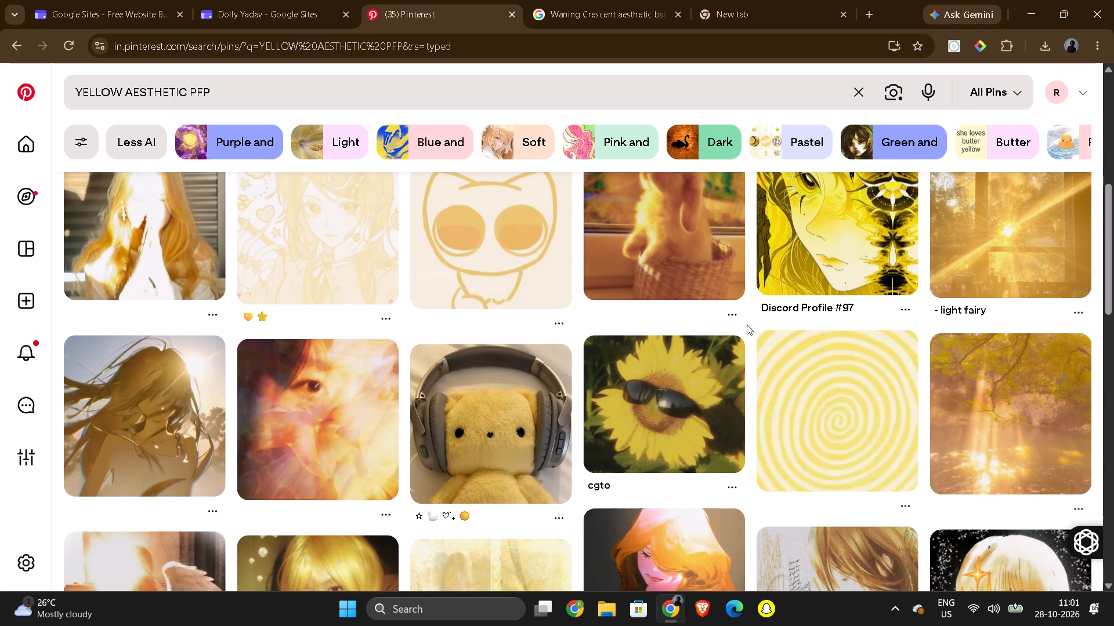
{"action": "scroll", "coordinate": [745, 322], "scroll_direction": "down", "scroll_amount": 2}
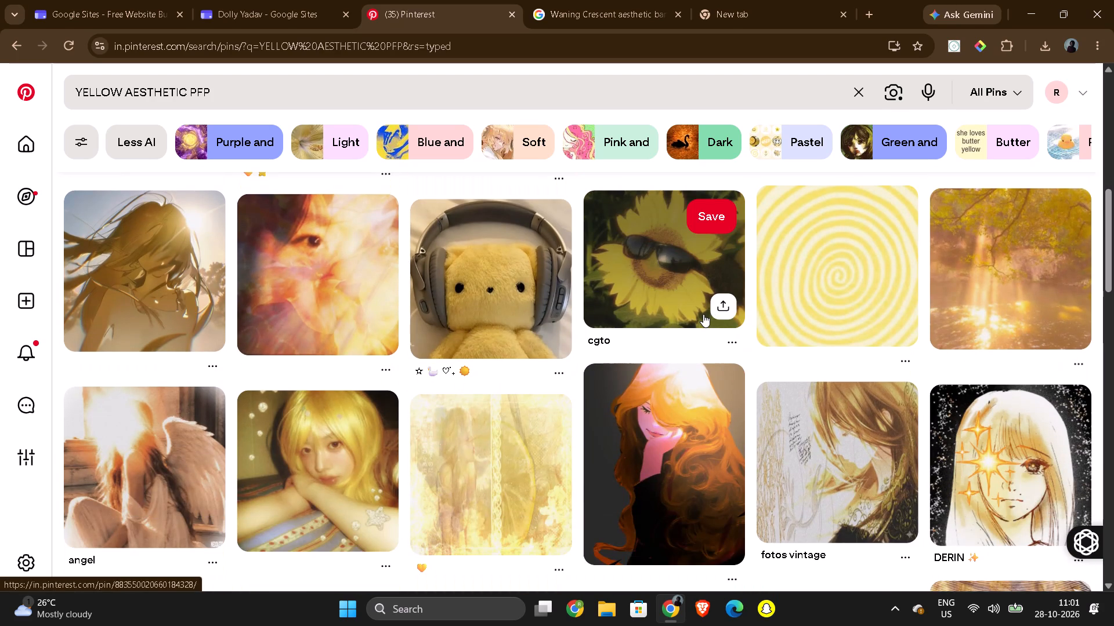
{"action": "scroll", "coordinate": [699, 321], "scroll_direction": "down", "scroll_amount": 8}
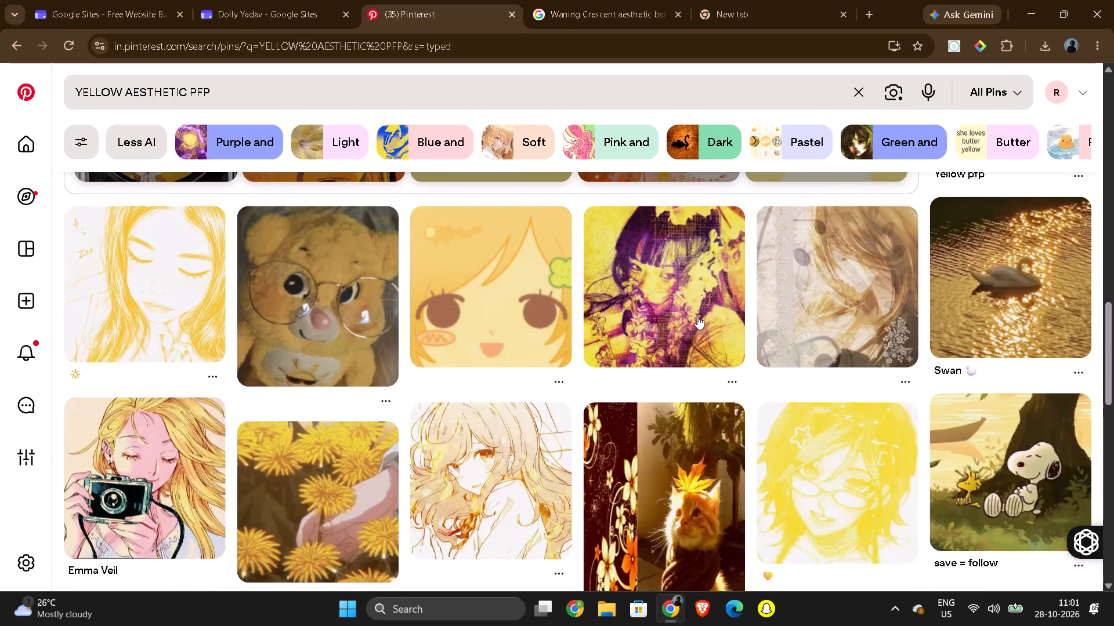
{"action": "scroll", "coordinate": [667, 274], "scroll_direction": "up", "scroll_amount": 2}
{"action": "scroll", "coordinate": [532, 292], "scroll_direction": "down", "scroll_amount": 6}
{"action": "scroll", "coordinate": [522, 291], "scroll_direction": "up", "scroll_amount": 6}
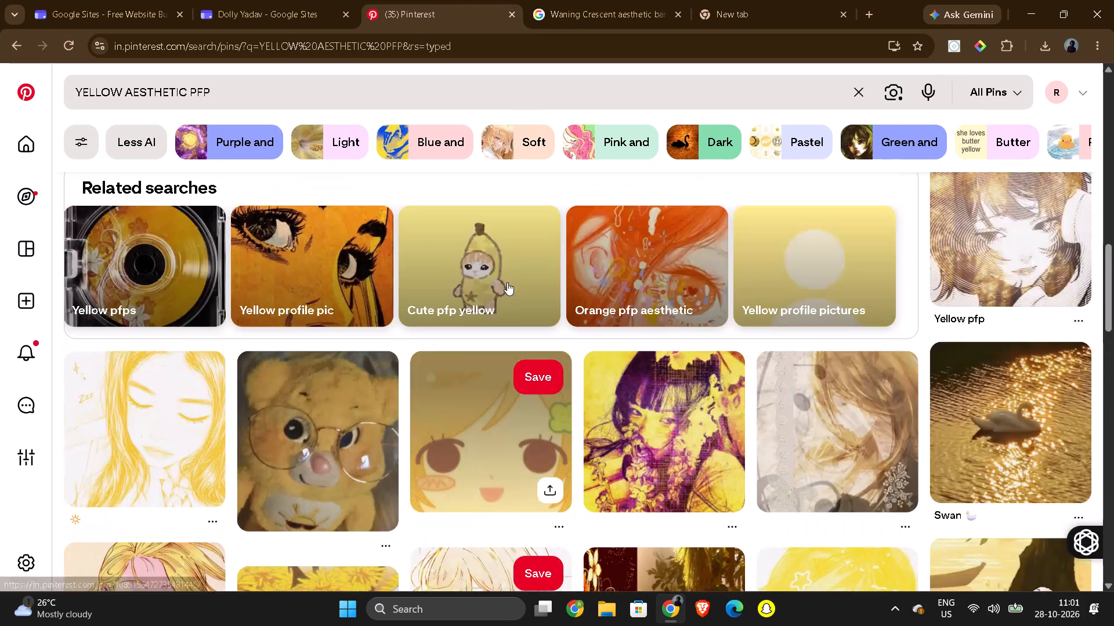
{"action": "left_click", "coordinate": [499, 287]}
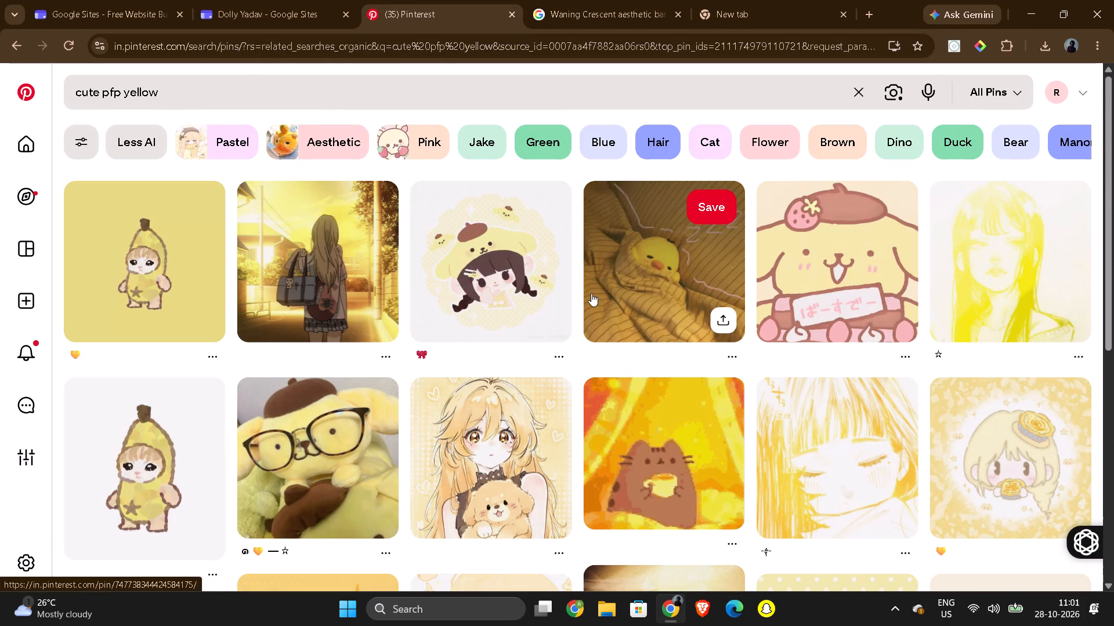
Download the "awww cutie" image of the kitten in a yellow hood from the search results.
{"action": "scroll", "coordinate": [617, 322], "scroll_direction": "down", "scroll_amount": 1}
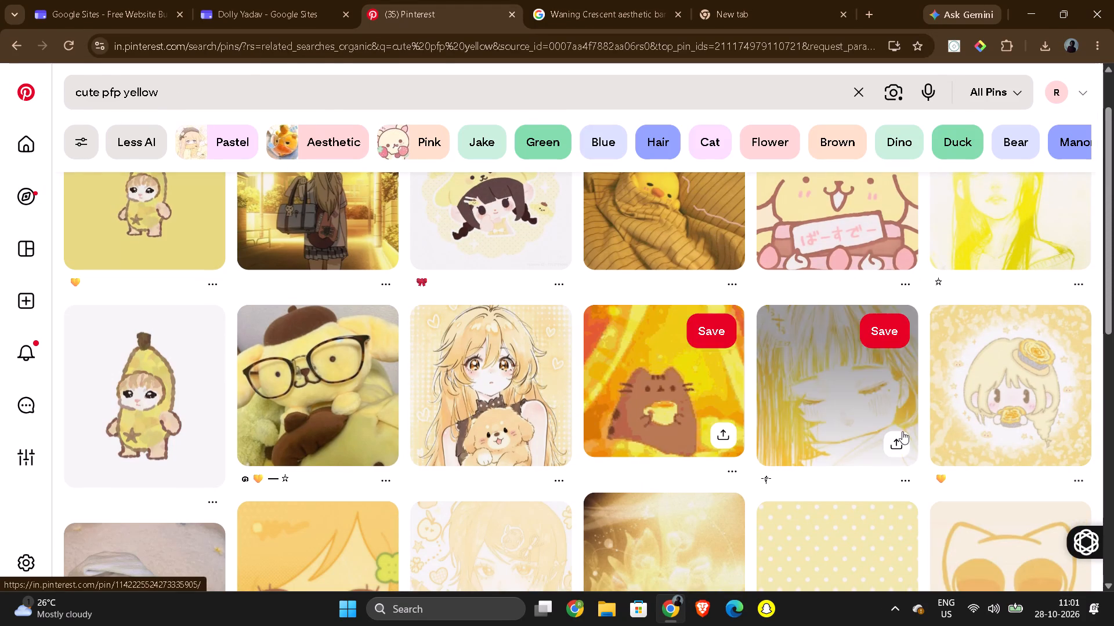
{"action": "scroll", "coordinate": [963, 442], "scroll_direction": "up", "scroll_amount": 1}
{"action": "scroll", "coordinate": [960, 442], "scroll_direction": "down", "scroll_amount": 5}
{"action": "scroll", "coordinate": [553, 361], "scroll_direction": "down", "scroll_amount": 3}
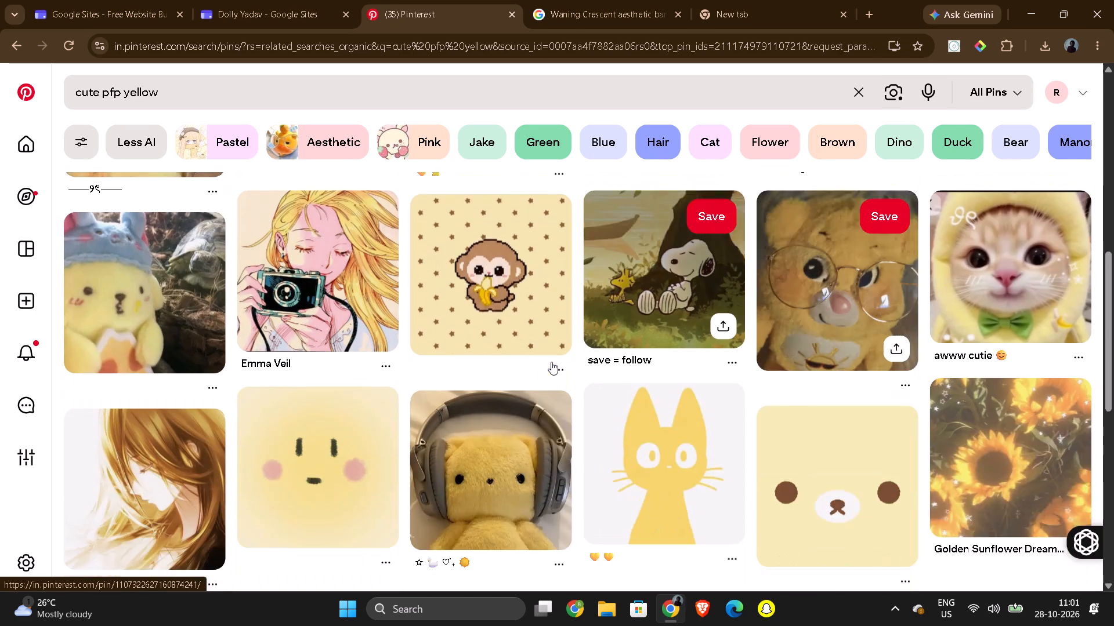
{"action": "scroll", "coordinate": [551, 362], "scroll_direction": "down", "scroll_amount": 1}
{"action": "scroll", "coordinate": [551, 362], "scroll_direction": "up", "scroll_amount": 2}
{"action": "scroll", "coordinate": [607, 400], "scroll_direction": "down", "scroll_amount": 4}
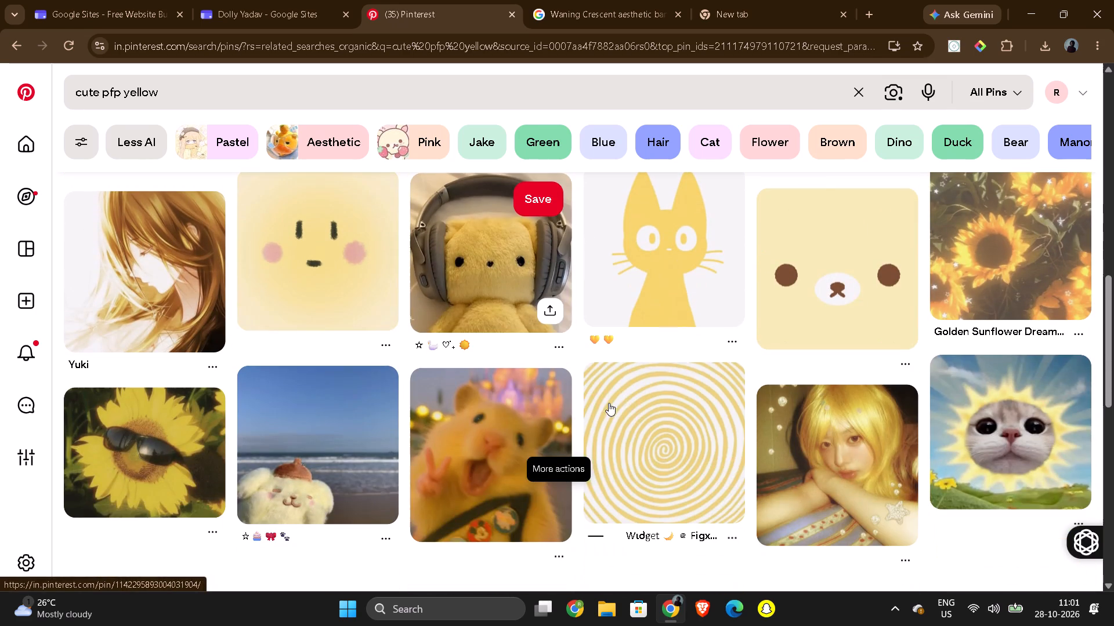
{"action": "scroll", "coordinate": [957, 441], "scroll_direction": "up", "scroll_amount": 3}
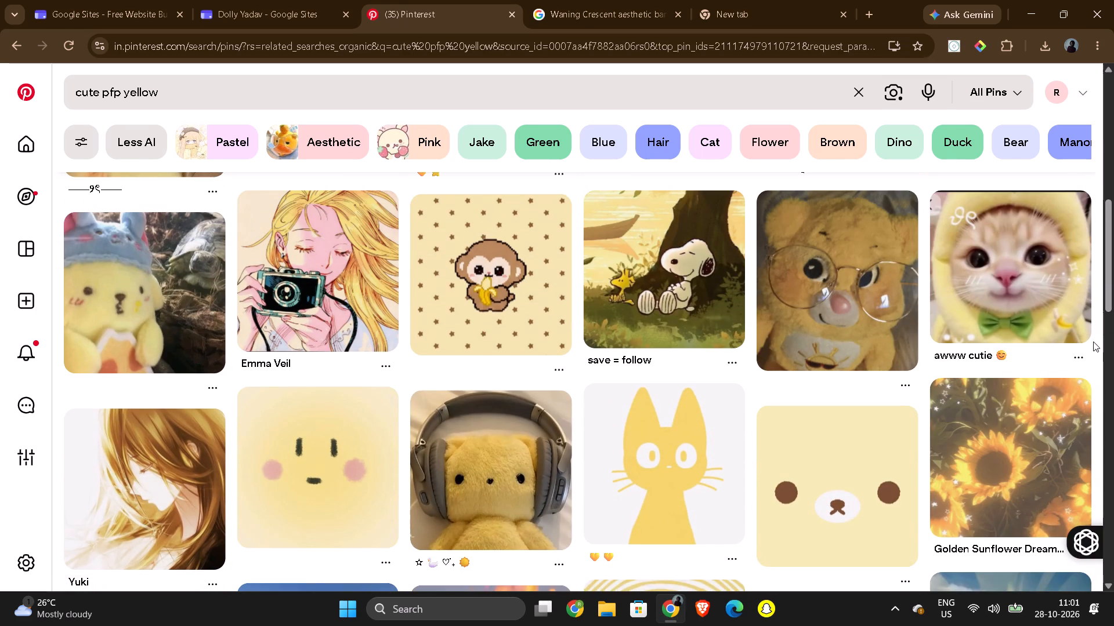
{"action": "left_click", "coordinate": [1082, 362]}
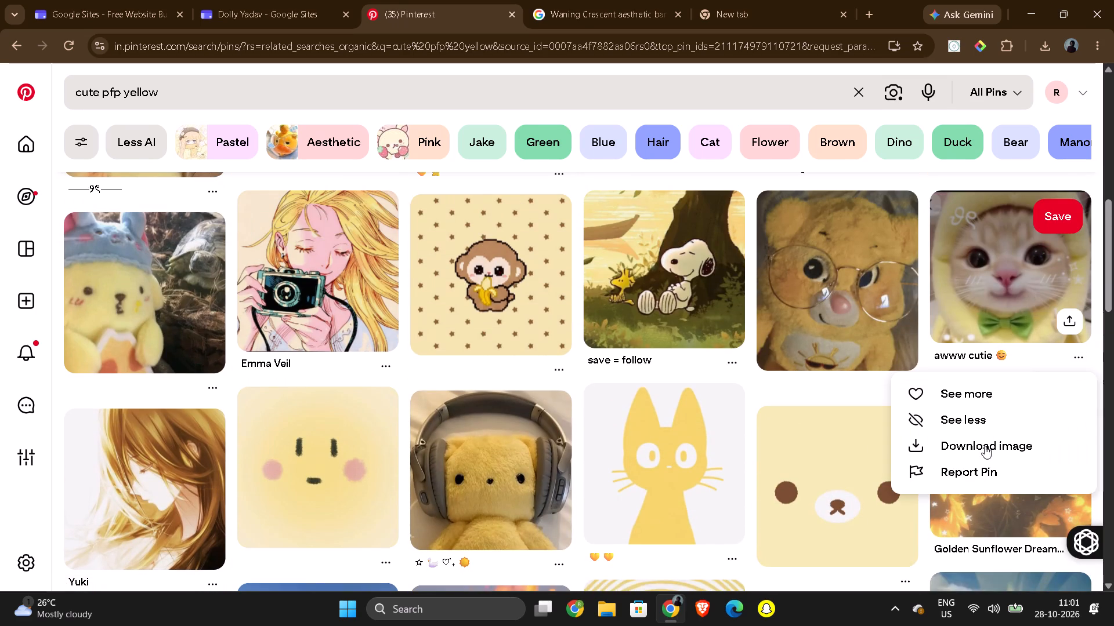
{"action": "left_click", "coordinate": [985, 446]}
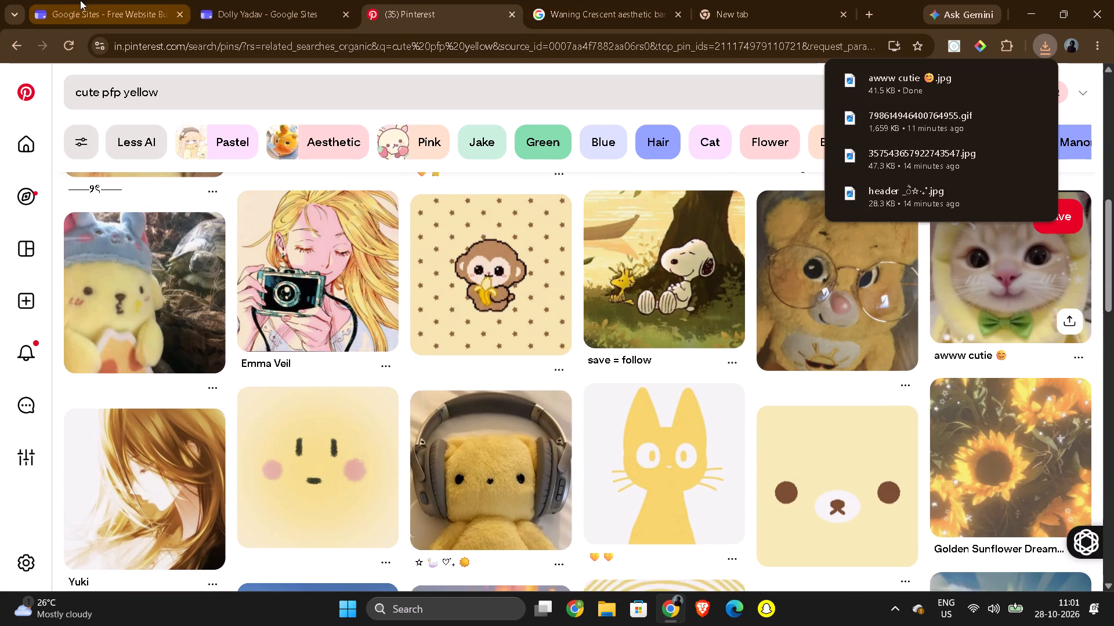
Switch back to the Birthday site in Google Sites and delete the current logo from its brand images.
{"action": "left_click", "coordinate": [322, 0]}
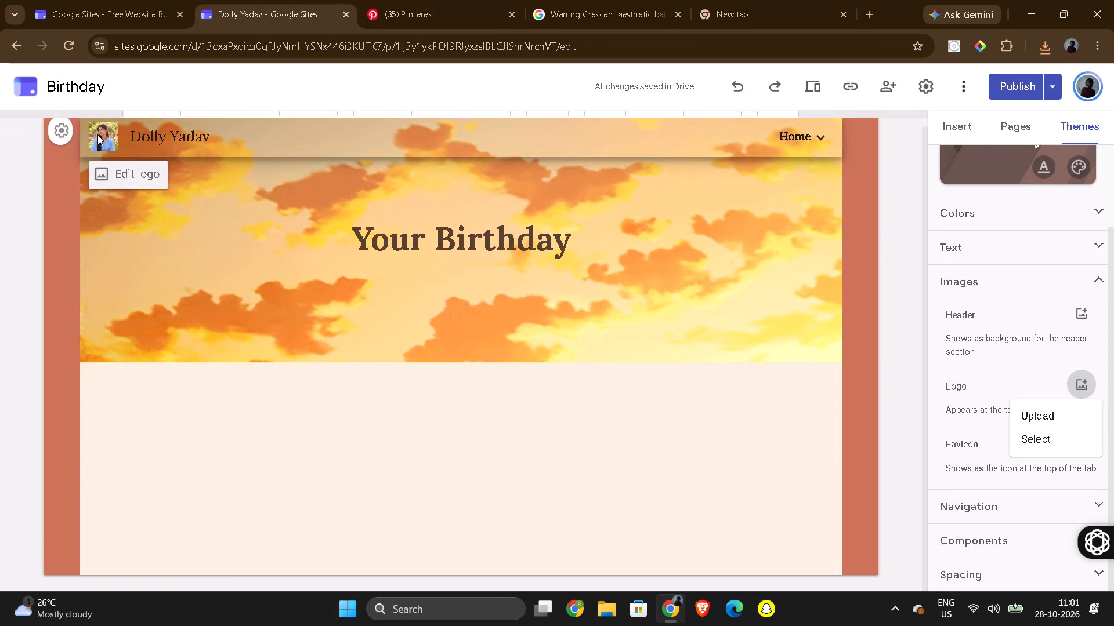
{"action": "left_click", "coordinate": [115, 176]}
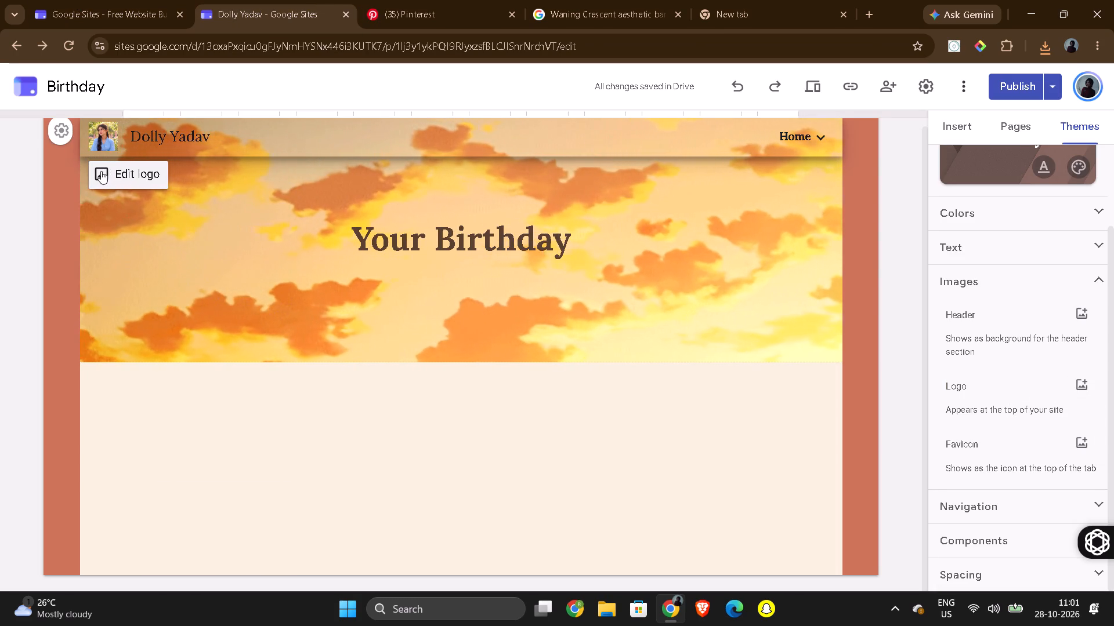
{"action": "left_click", "coordinate": [101, 171]}
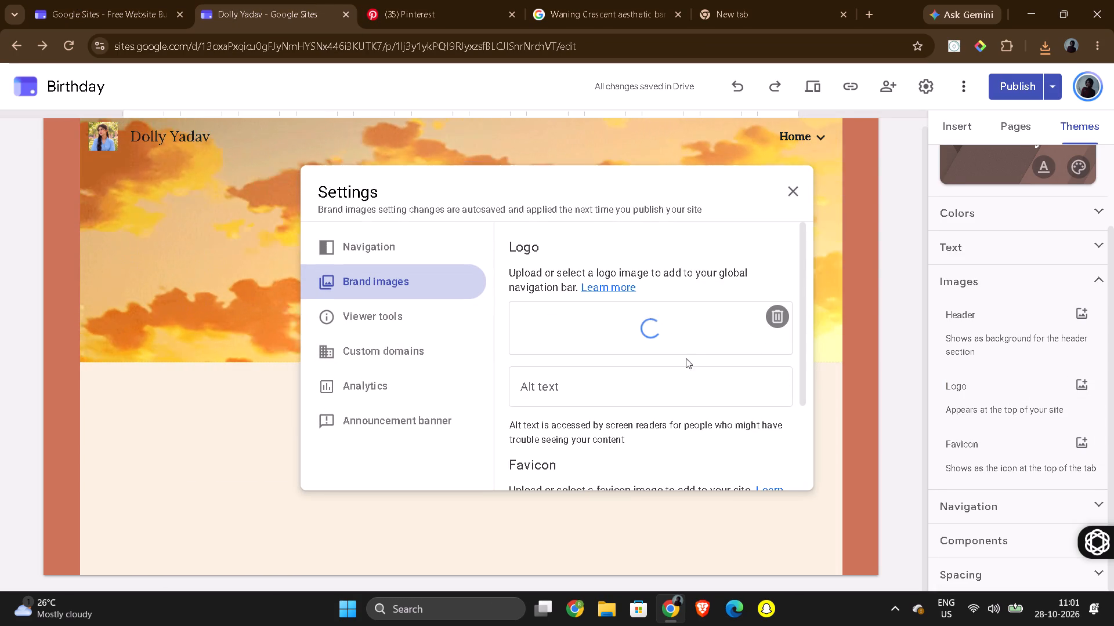
{"action": "scroll", "coordinate": [613, 347], "scroll_direction": "down", "scroll_amount": 2}
{"action": "scroll", "coordinate": [668, 340], "scroll_direction": "up", "scroll_amount": 2}
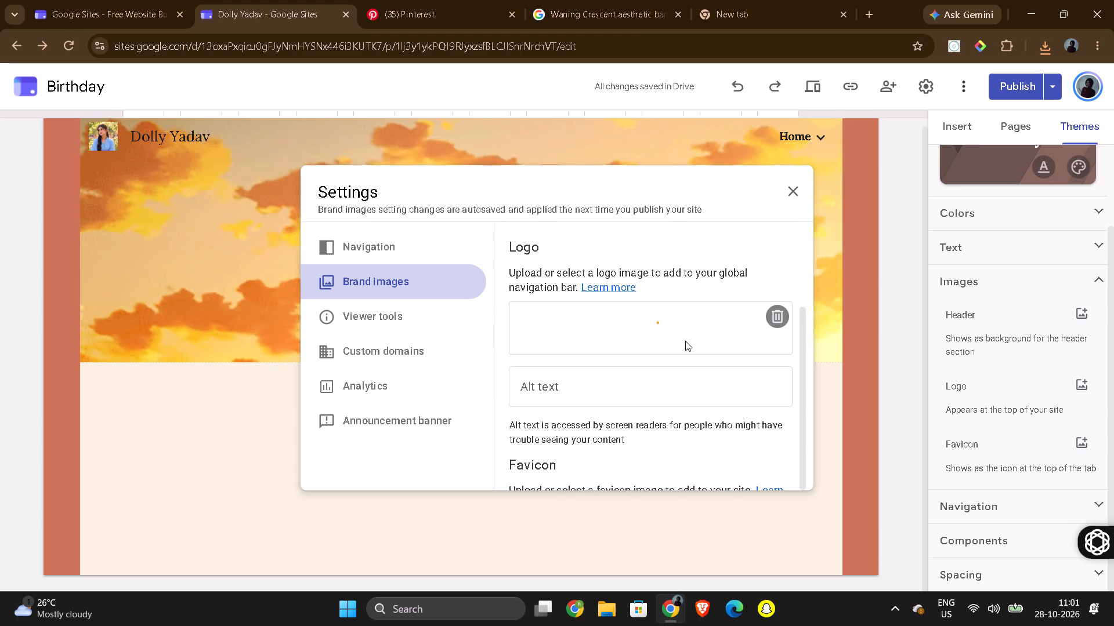
{"action": "scroll", "coordinate": [686, 341], "scroll_direction": "up", "scroll_amount": 2}
{"action": "left_click", "coordinate": [776, 316]}
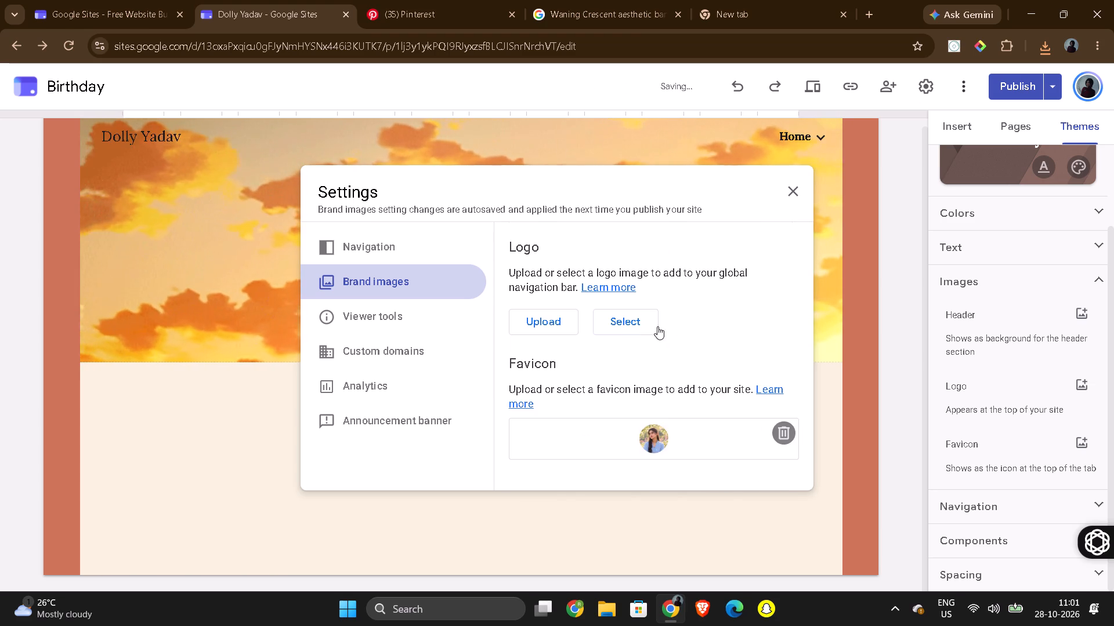
Upload the "awww cutie" JPG from Downloads as the site's logo.
{"action": "left_click", "coordinate": [552, 320]}
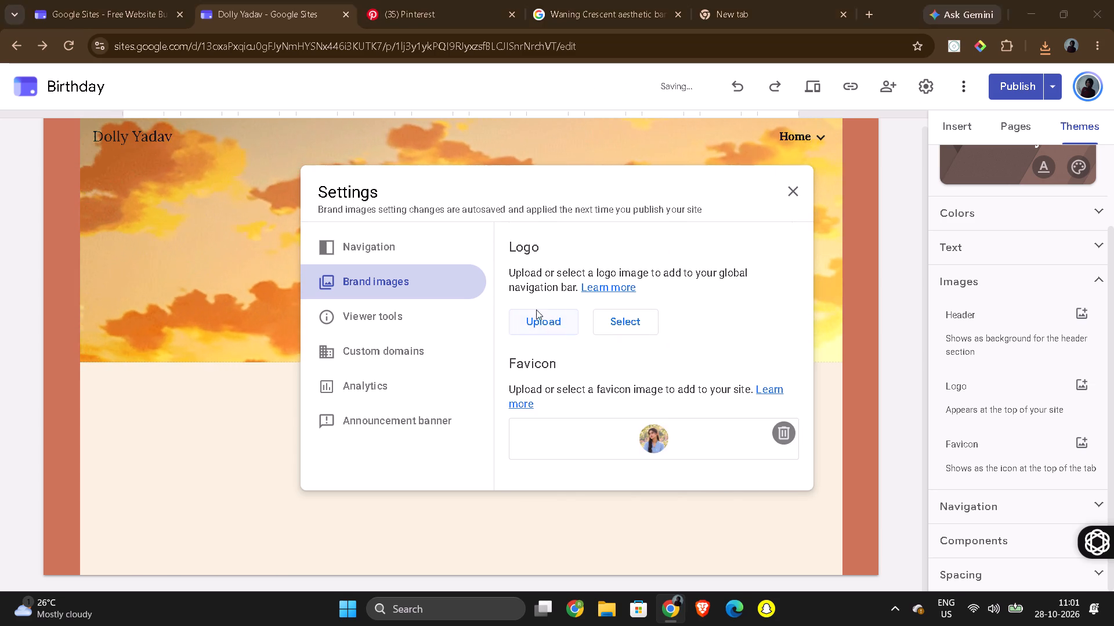
{"action": "left_click", "coordinate": [217, 128]}
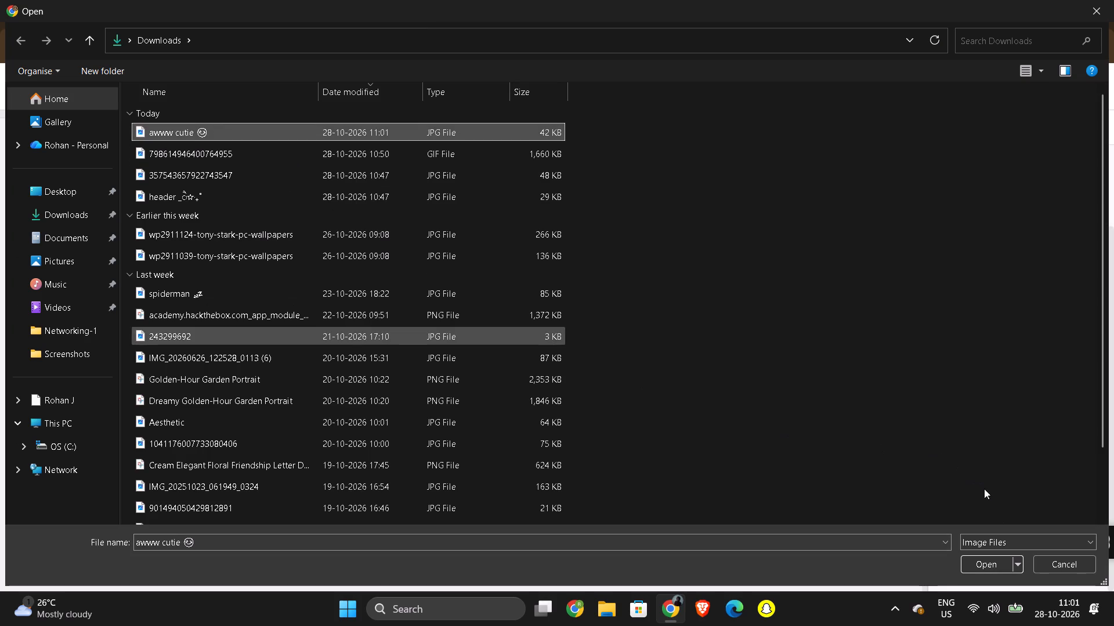
{"action": "left_click", "coordinate": [987, 564]}
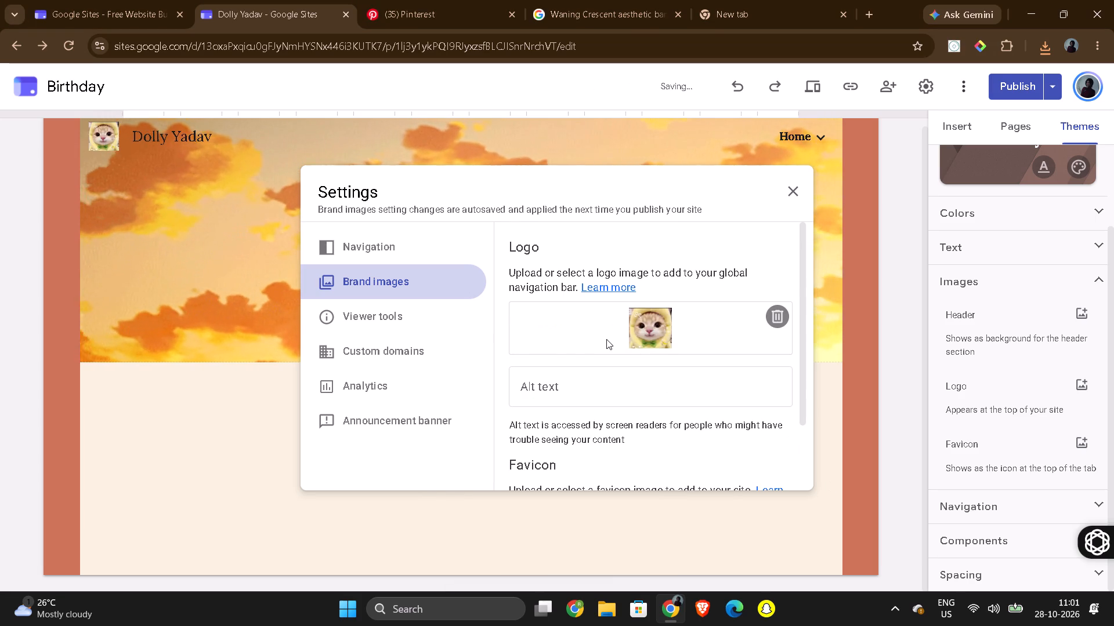
{"action": "scroll", "coordinate": [606, 339], "scroll_direction": "down", "scroll_amount": 2}
Switch to Pinterest and look through the "cute pfp yellow" results for an image suitable as the site's favicon.
{"action": "left_click", "coordinate": [409, 0]}
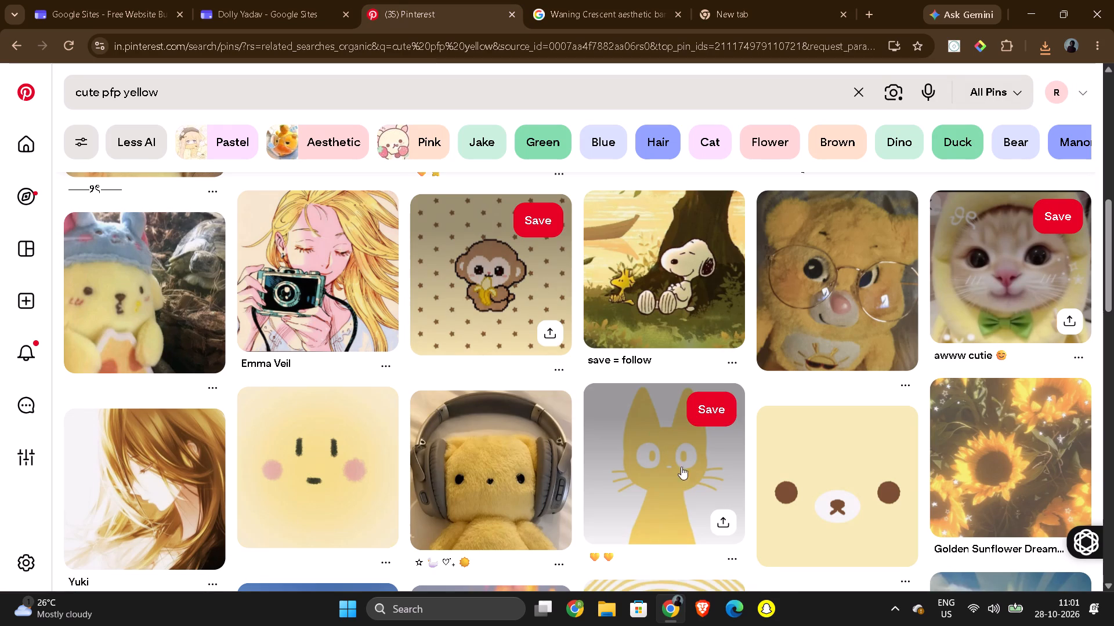
{"action": "scroll", "coordinate": [665, 518], "scroll_direction": "down", "scroll_amount": 2}
{"action": "scroll", "coordinate": [848, 453], "scroll_direction": "down", "scroll_amount": 12}
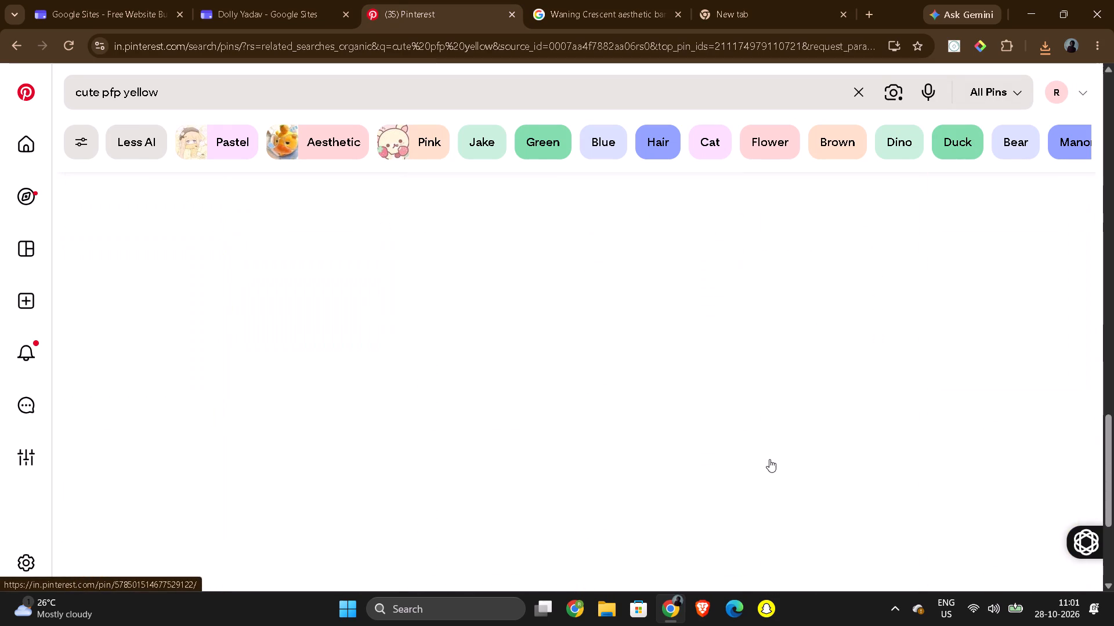
{"action": "scroll", "coordinate": [769, 459], "scroll_direction": "up", "scroll_amount": 3}
{"action": "scroll", "coordinate": [769, 459], "scroll_direction": "down", "scroll_amount": 7}
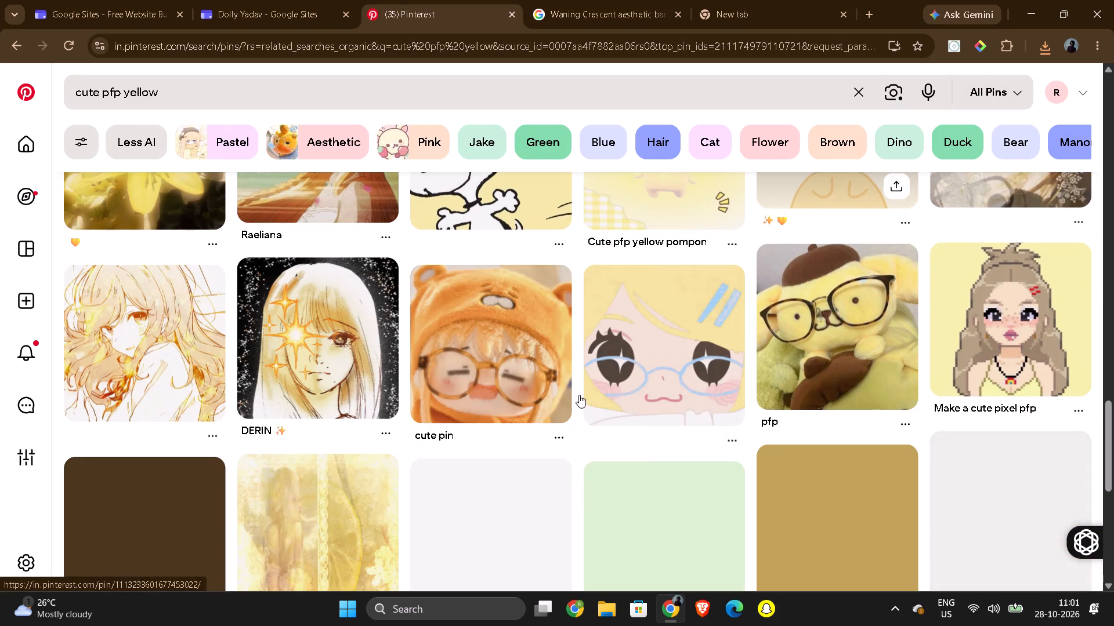
{"action": "scroll", "coordinate": [755, 391], "scroll_direction": "down", "scroll_amount": 11}
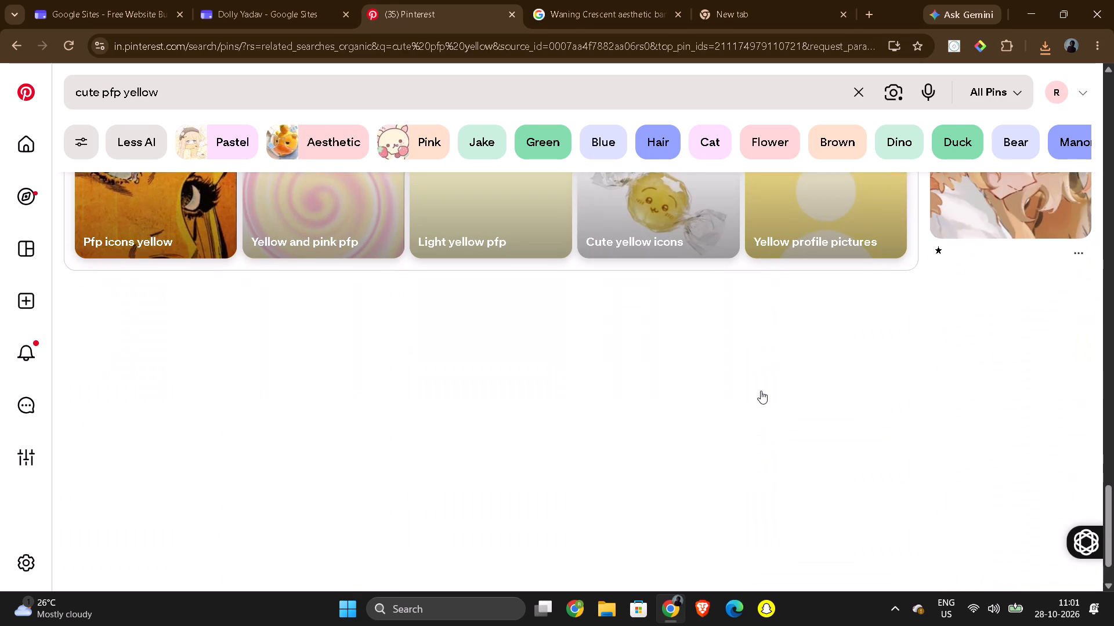
{"action": "scroll", "coordinate": [724, 408], "scroll_direction": "down", "scroll_amount": 5}
{"action": "scroll", "coordinate": [976, 346], "scroll_direction": "down", "scroll_amount": 5}
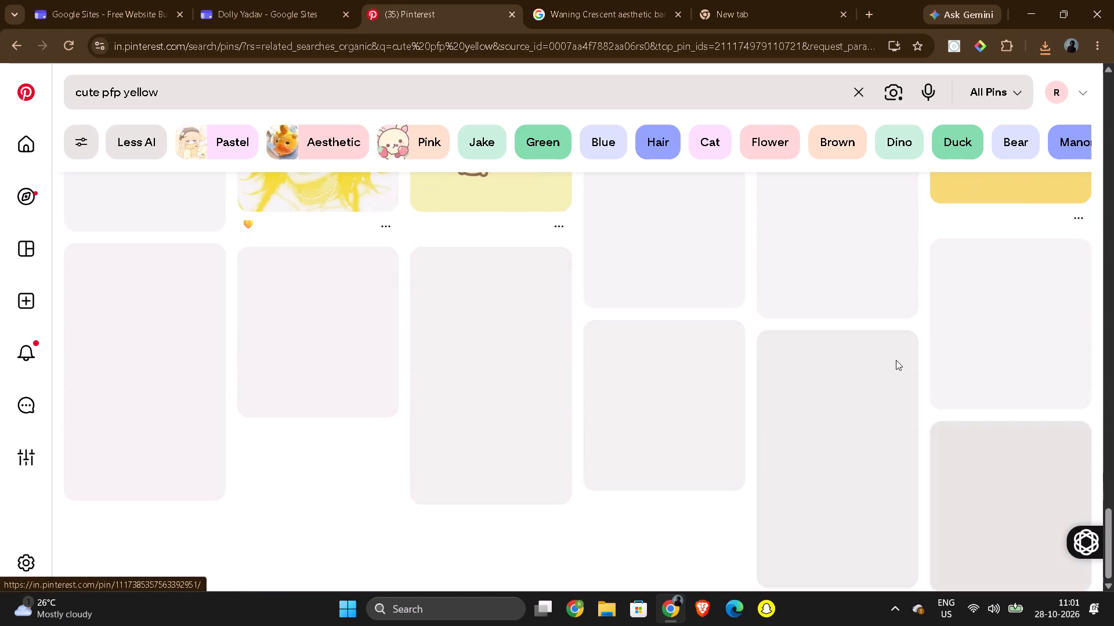
{"action": "scroll", "coordinate": [625, 384], "scroll_direction": "up", "scroll_amount": 4}
{"action": "scroll", "coordinate": [485, 409], "scroll_direction": "down", "scroll_amount": 2}
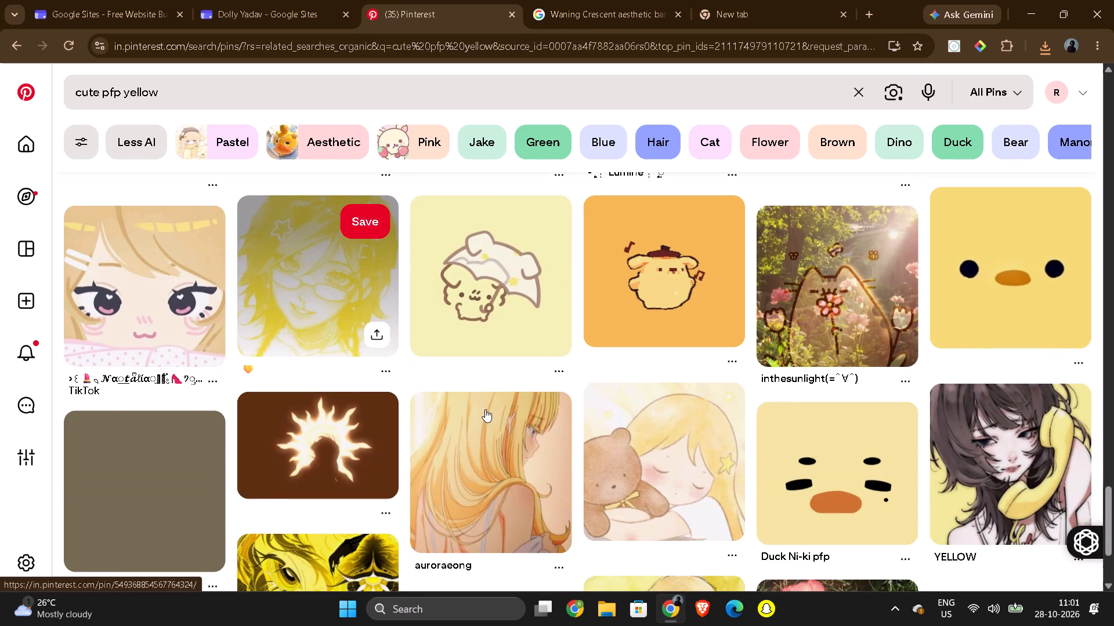
{"action": "scroll", "coordinate": [657, 374], "scroll_direction": "down", "scroll_amount": 3}
{"action": "scroll", "coordinate": [746, 365], "scroll_direction": "down", "scroll_amount": 6}
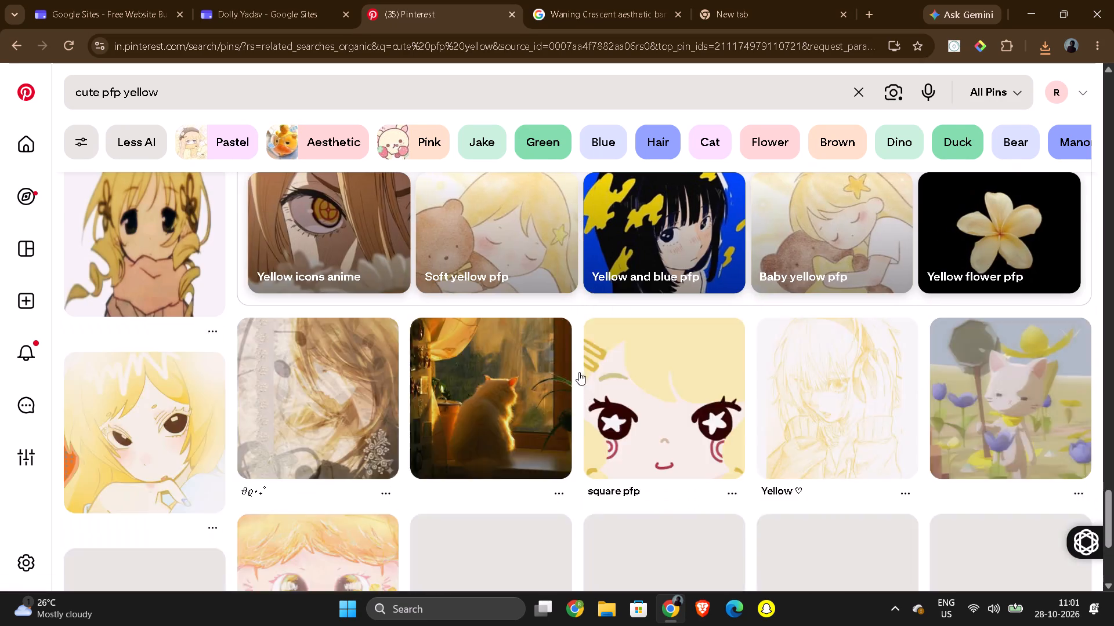
{"action": "scroll", "coordinate": [515, 372], "scroll_direction": "up", "scroll_amount": 2}
{"action": "scroll", "coordinate": [448, 366], "scroll_direction": "up", "scroll_amount": 3}
{"action": "scroll", "coordinate": [448, 366], "scroll_direction": "down", "scroll_amount": 5}
{"action": "scroll", "coordinate": [455, 371], "scroll_direction": "up", "scroll_amount": 4}
{"action": "scroll", "coordinate": [457, 372], "scroll_direction": "down", "scroll_amount": 2}
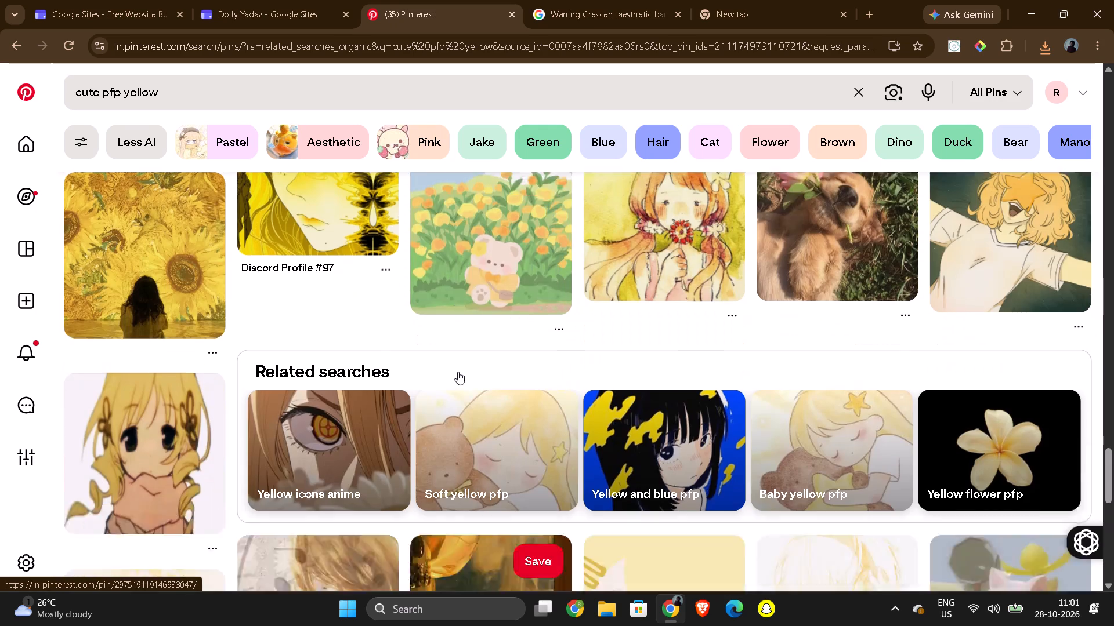
{"action": "scroll", "coordinate": [458, 372], "scroll_direction": "down", "scroll_amount": 10}
{"action": "scroll", "coordinate": [458, 373], "scroll_direction": "up", "scroll_amount": 3}
{"action": "scroll", "coordinate": [542, 377], "scroll_direction": "down", "scroll_amount": 4}
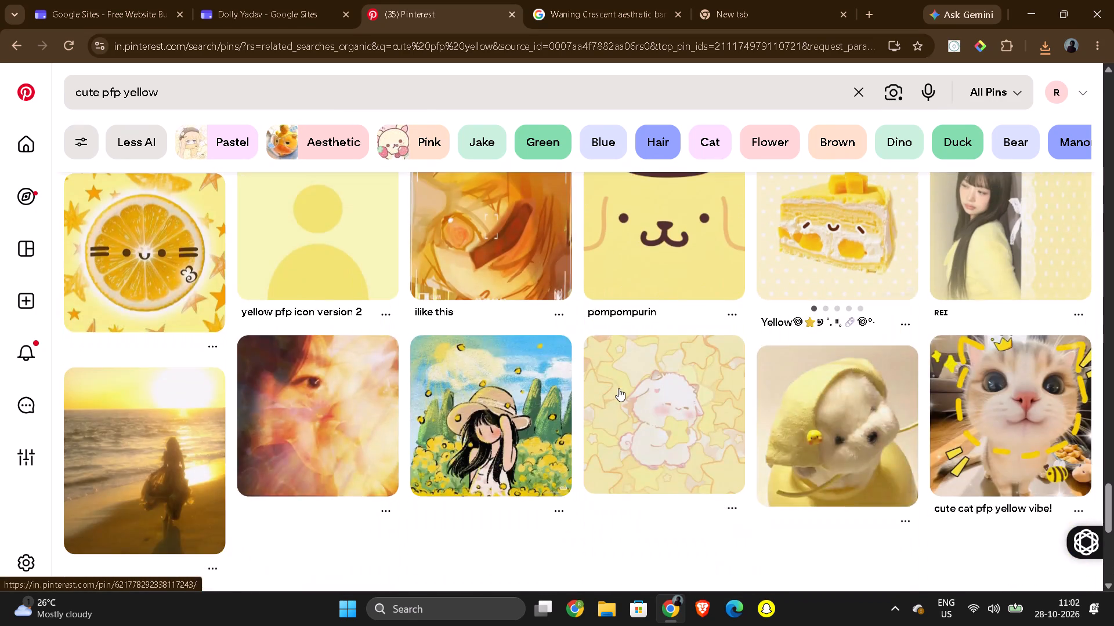
{"action": "scroll", "coordinate": [620, 387], "scroll_direction": "up", "scroll_amount": 3}
{"action": "scroll", "coordinate": [620, 387], "scroll_direction": "down", "scroll_amount": 5}
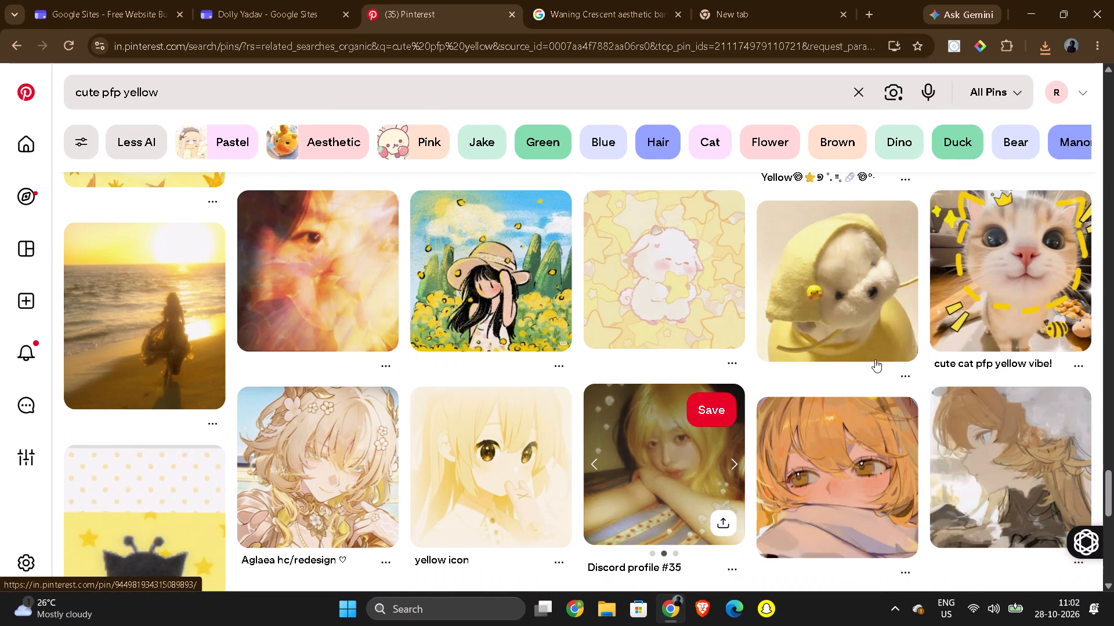
{"action": "scroll", "coordinate": [856, 372], "scroll_direction": "down", "scroll_amount": 4}
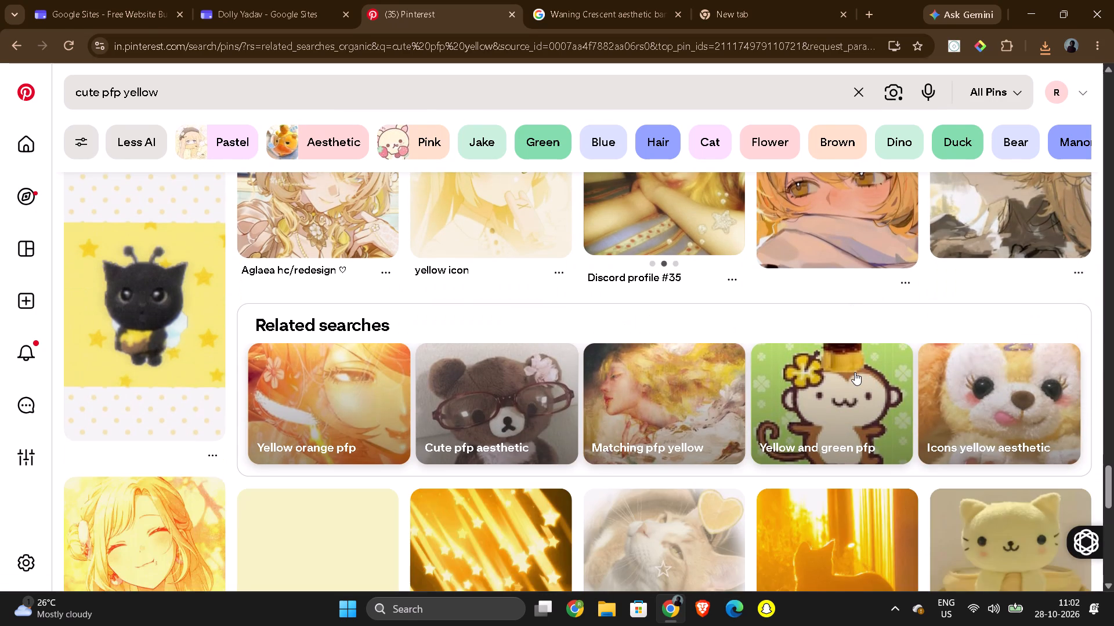
{"action": "scroll", "coordinate": [855, 372], "scroll_direction": "up", "scroll_amount": 2}
{"action": "scroll", "coordinate": [650, 375], "scroll_direction": "down", "scroll_amount": 5}
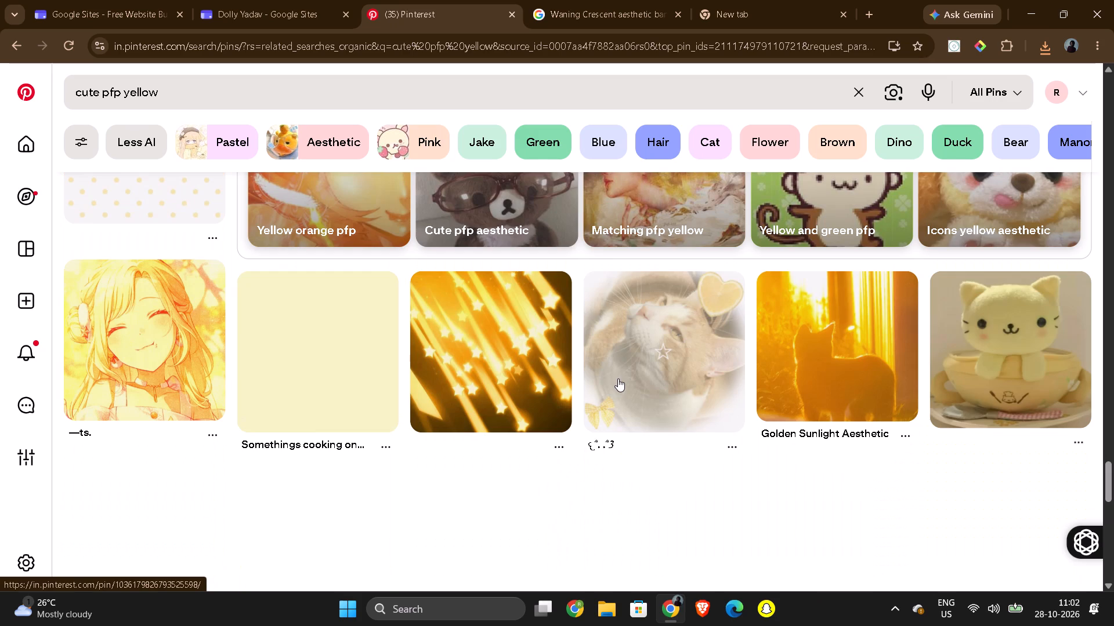
{"action": "scroll", "coordinate": [867, 387], "scroll_direction": "down", "scroll_amount": 4}
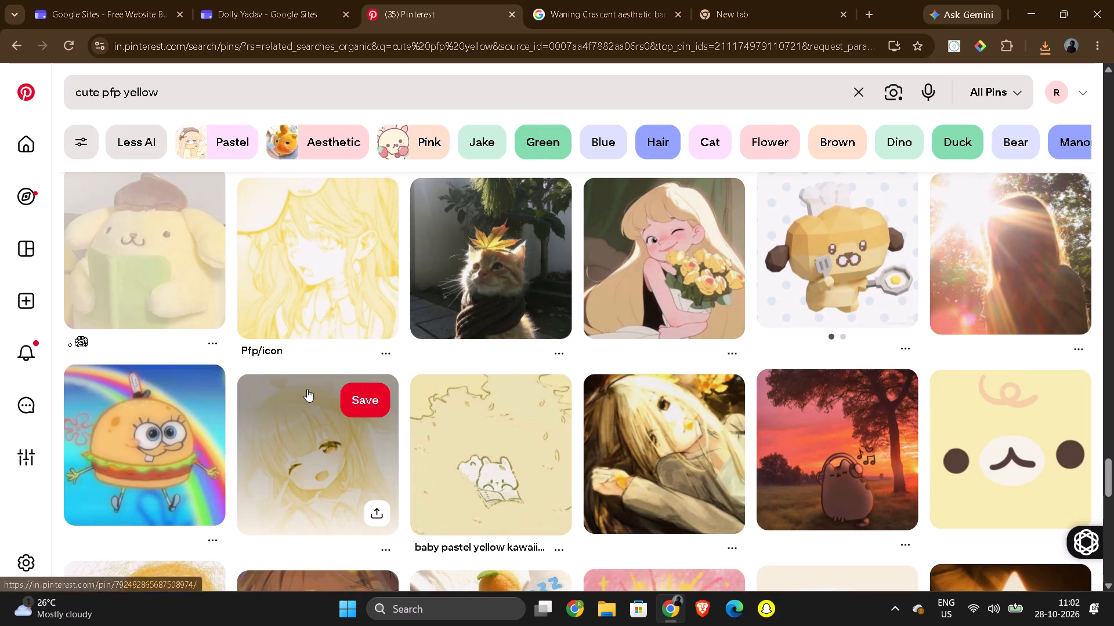
{"action": "scroll", "coordinate": [353, 381], "scroll_direction": "down", "scroll_amount": 7}
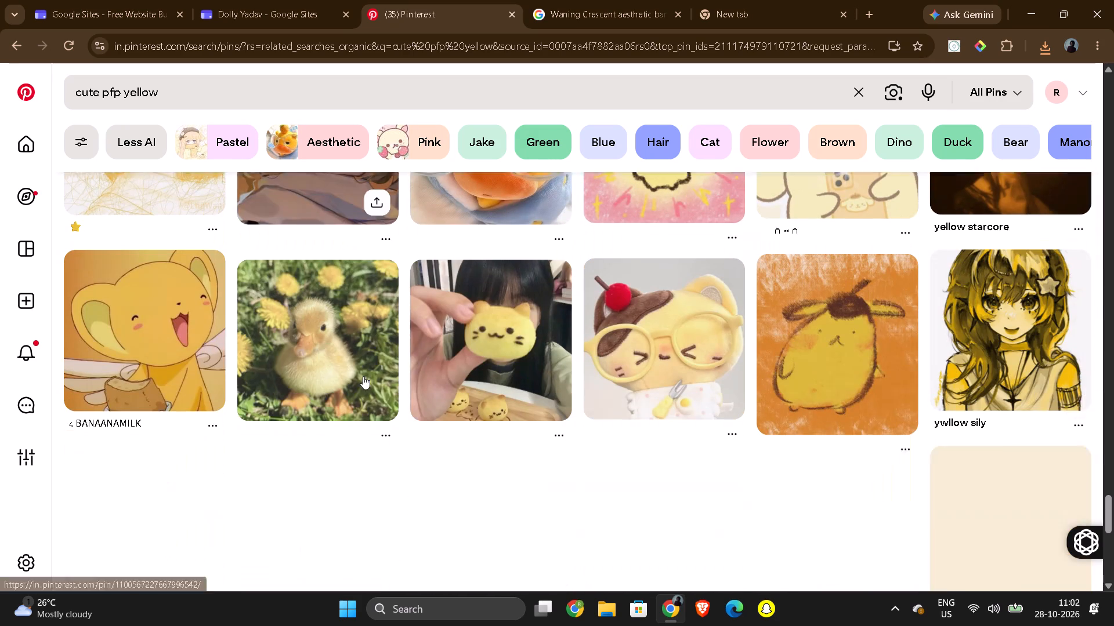
{"action": "scroll", "coordinate": [363, 376], "scroll_direction": "down", "scroll_amount": 1}
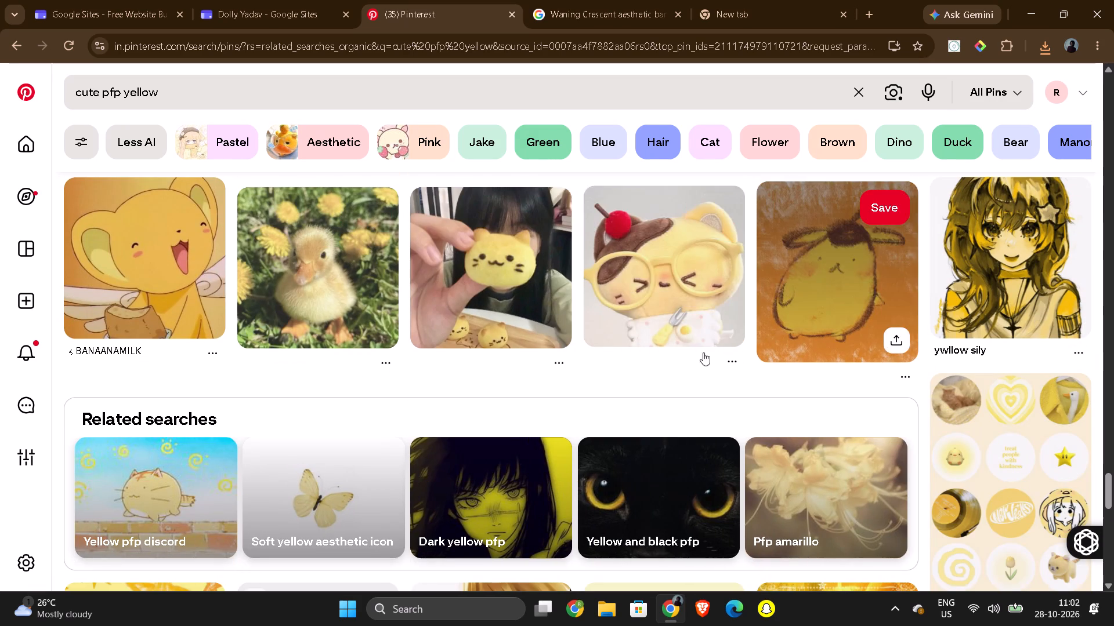
Download the image of the yellow plush character with round glasses and a cherry on its head.
{"action": "left_click", "coordinate": [730, 361]}
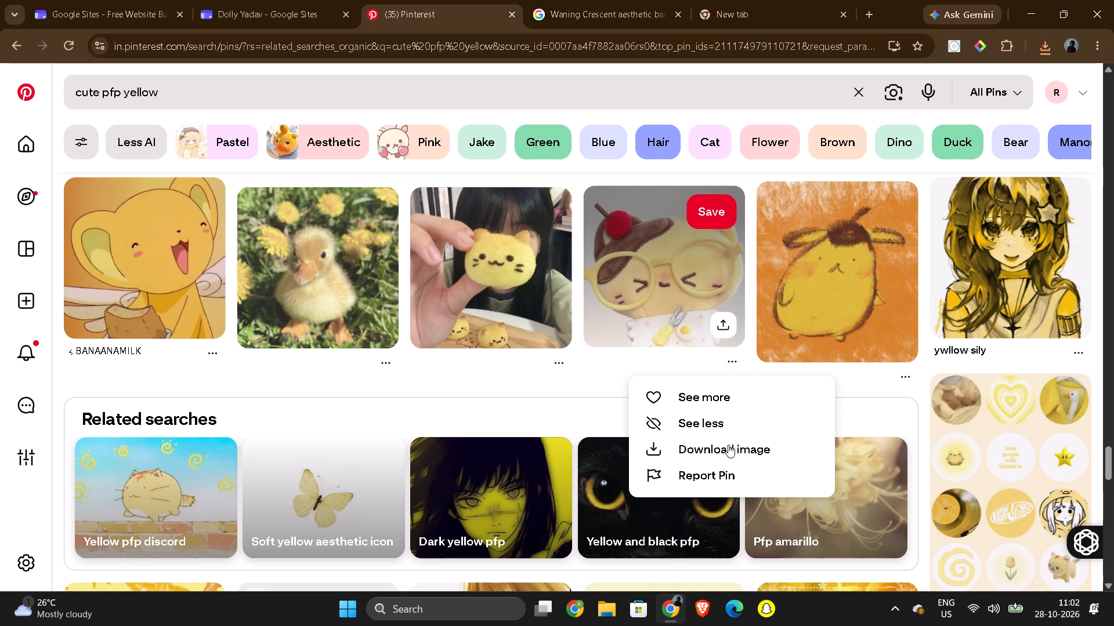
{"action": "left_click", "coordinate": [728, 445]}
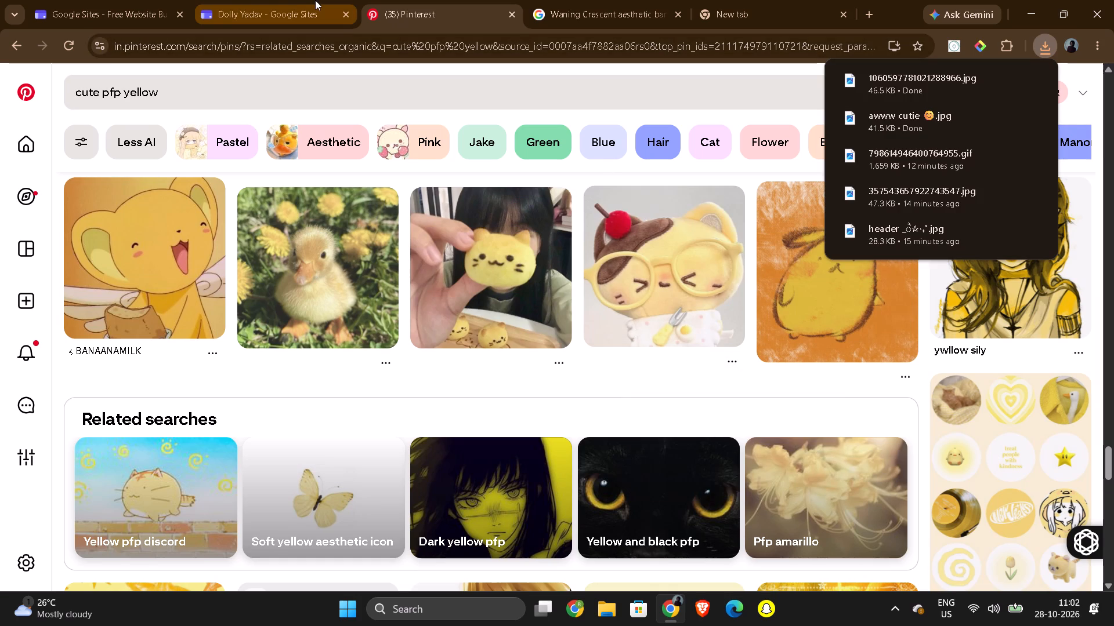
Switch back to the Birthday site in Google Sites and delete the current favicon from its brand images.
{"action": "left_click", "coordinate": [302, 0]}
{"action": "scroll", "coordinate": [602, 392], "scroll_direction": "down", "scroll_amount": 4}
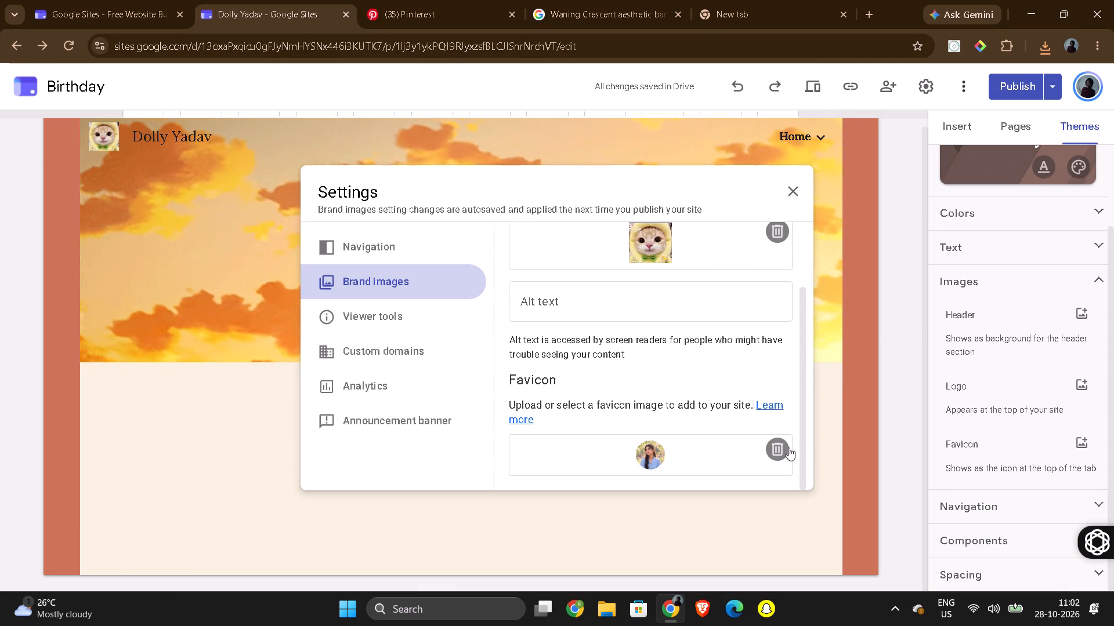
{"action": "left_click", "coordinate": [782, 447]}
{"action": "left_click", "coordinate": [533, 449]}
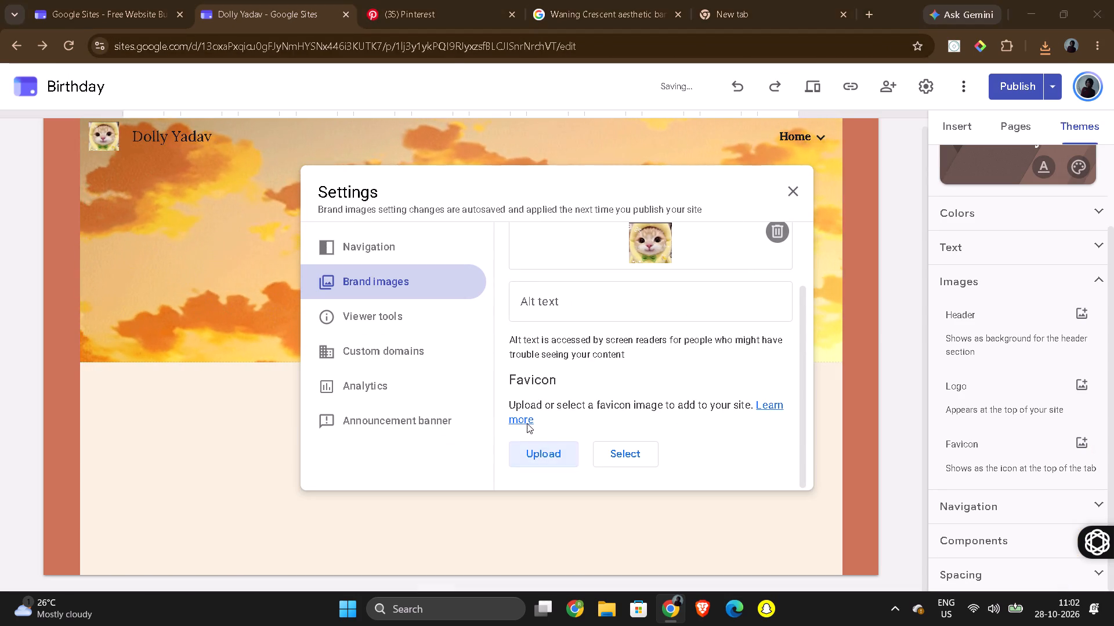
{"action": "left_click", "coordinate": [238, 139]}
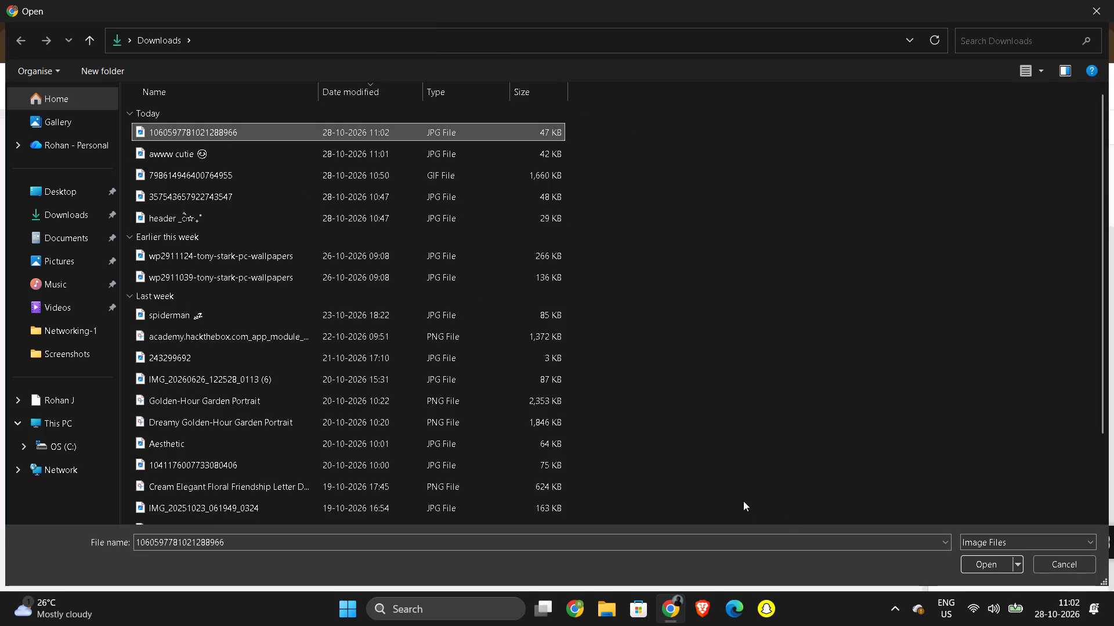
{"action": "left_click", "coordinate": [973, 568]}
{"action": "scroll", "coordinate": [703, 395], "scroll_direction": "down", "scroll_amount": 5}
{"action": "scroll", "coordinate": [588, 334], "scroll_direction": "down", "scroll_amount": 5}
{"action": "scroll", "coordinate": [632, 336], "scroll_direction": "up", "scroll_amount": 2}
{"action": "scroll", "coordinate": [667, 334], "scroll_direction": "down", "scroll_amount": 5}
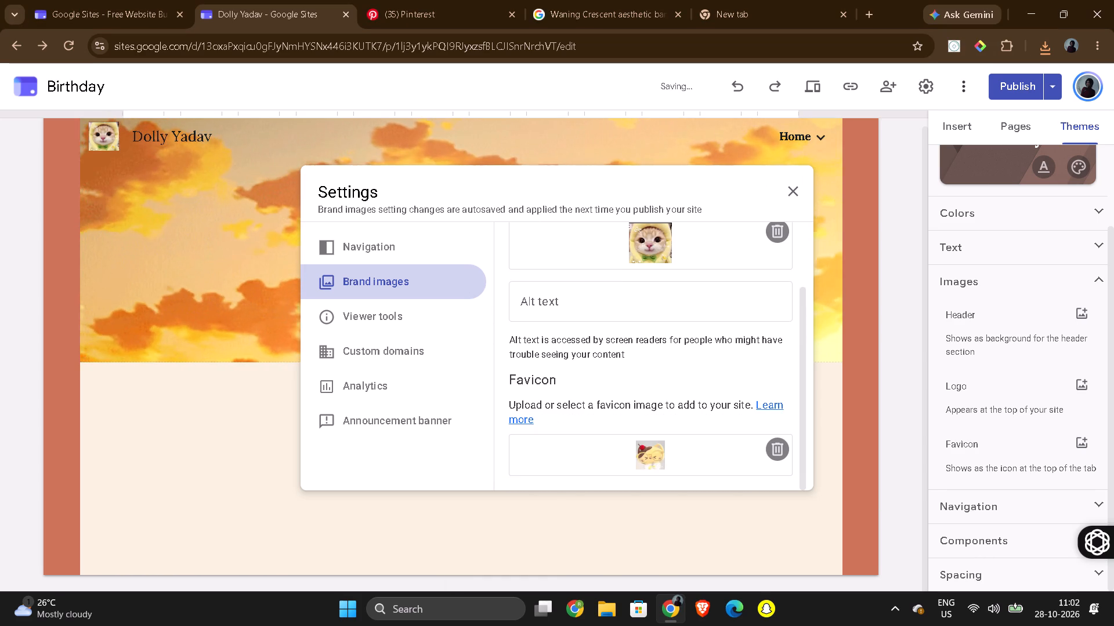
{"action": "scroll", "coordinate": [659, 341], "scroll_direction": "down", "scroll_amount": 3}
{"action": "left_click", "coordinate": [858, 325]}
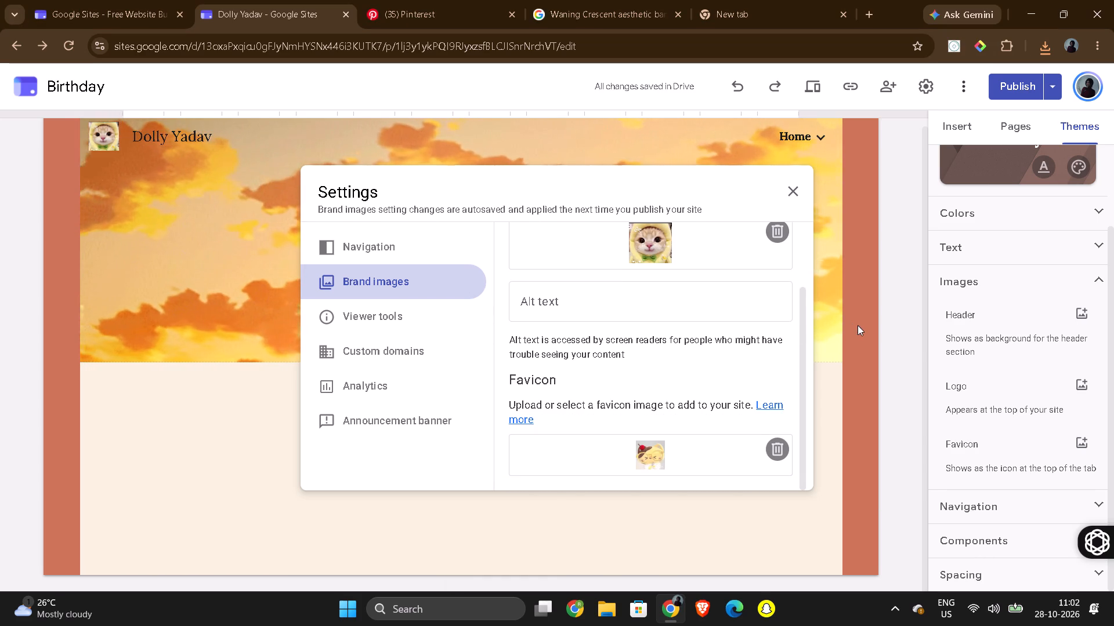
{"action": "left_click", "coordinate": [403, 427]}
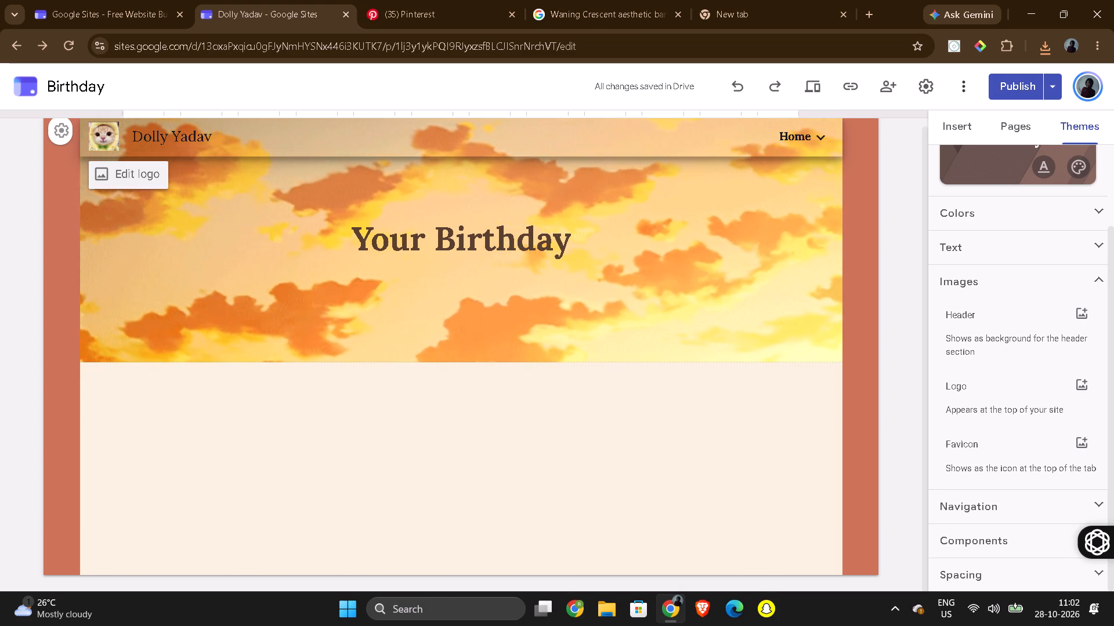
Replace the site name beside the logo in the page header with "Princess".
{"action": "left_click_drag", "start_coordinate": [218, 137], "coordinate": [135, 134]}
{"action": "type", "text": "SW"}
{"action": "key", "text": "BackSpace"}
{"action": "key", "text": "BackSpace"}
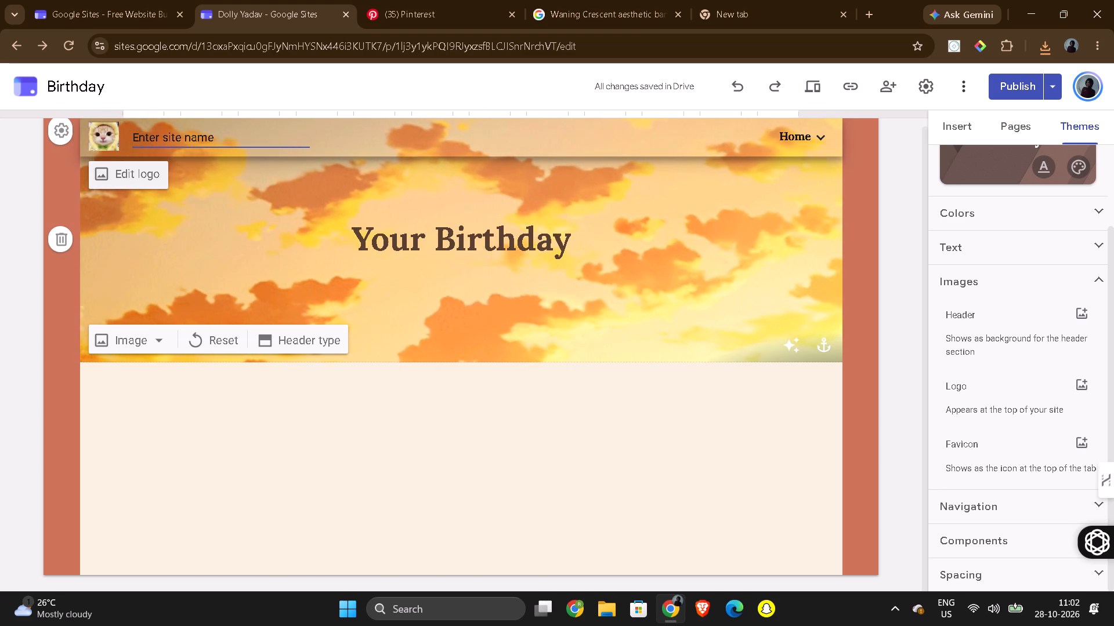
{"action": "key", "text": "p"}
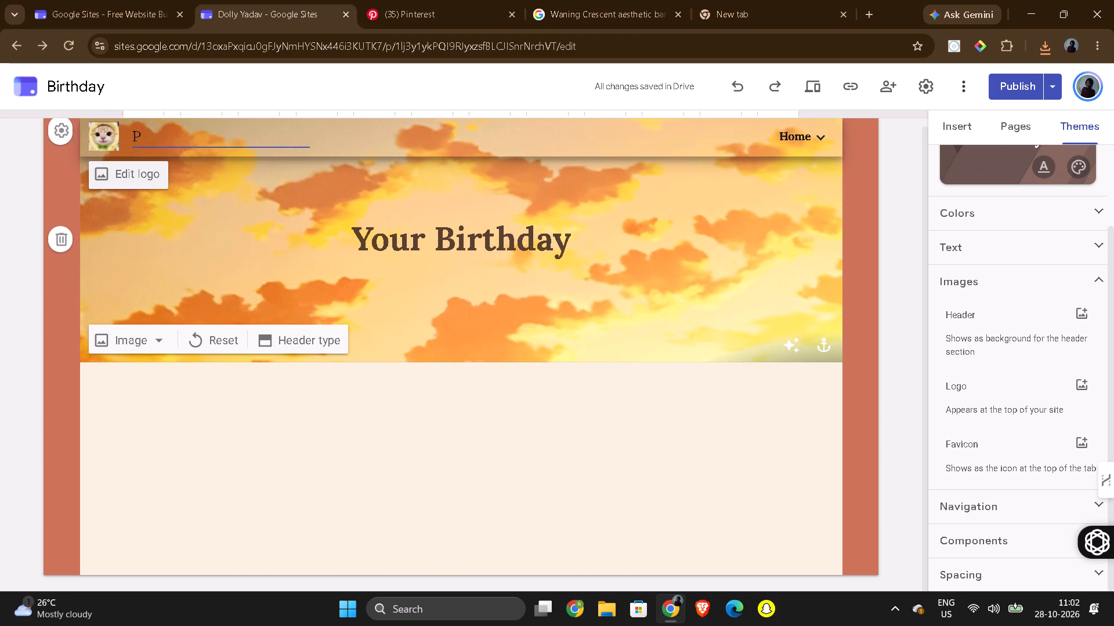
{"action": "type", "text": "rincess"}
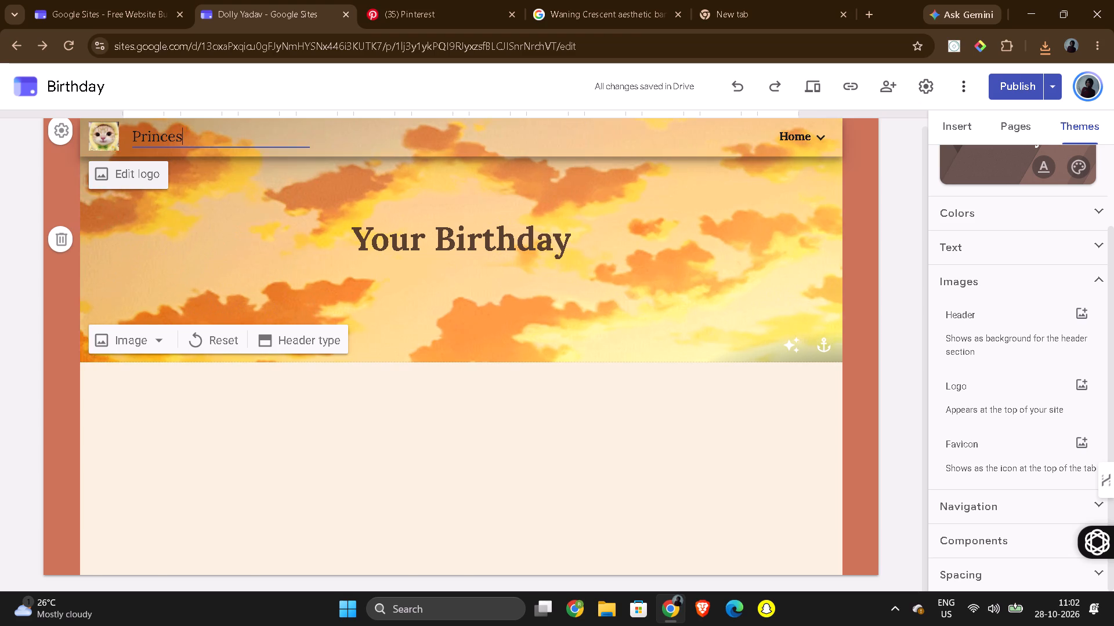
Search Google for "sparkles emoji", copy the ✨ emoji and add it after "Princess" in the site name.
{"action": "left_click", "coordinate": [742, 4]}
{"action": "left_click", "coordinate": [449, 261]}
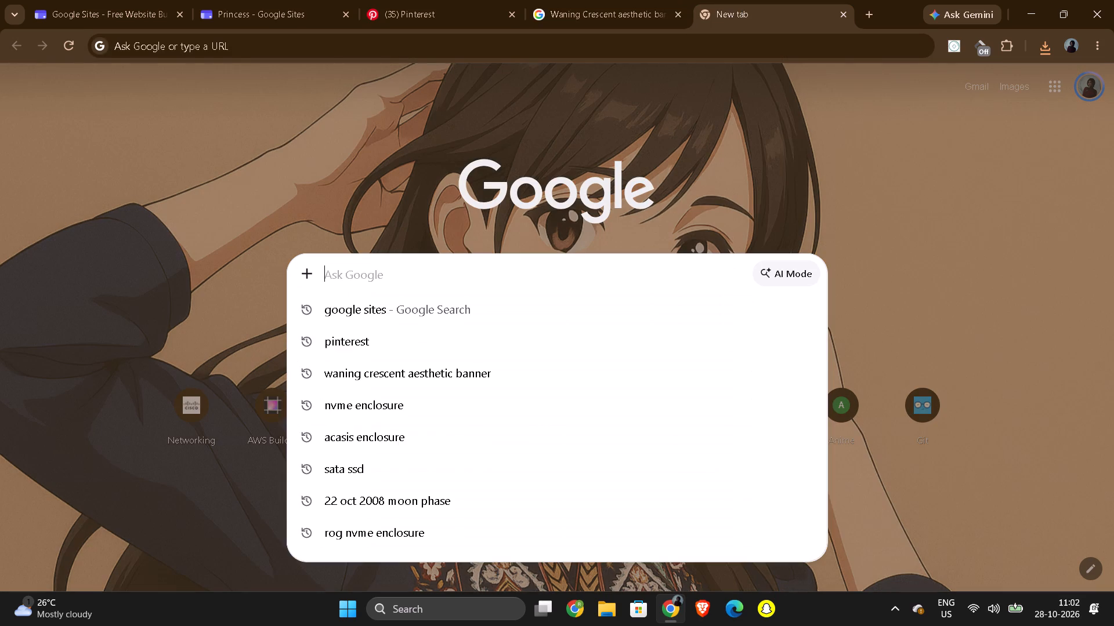
{"action": "type", "text": "sparkles"}
{"action": "key", "text": "space"}
{"action": "type", "text": "emoji"}
{"action": "key", "text": "Return"}
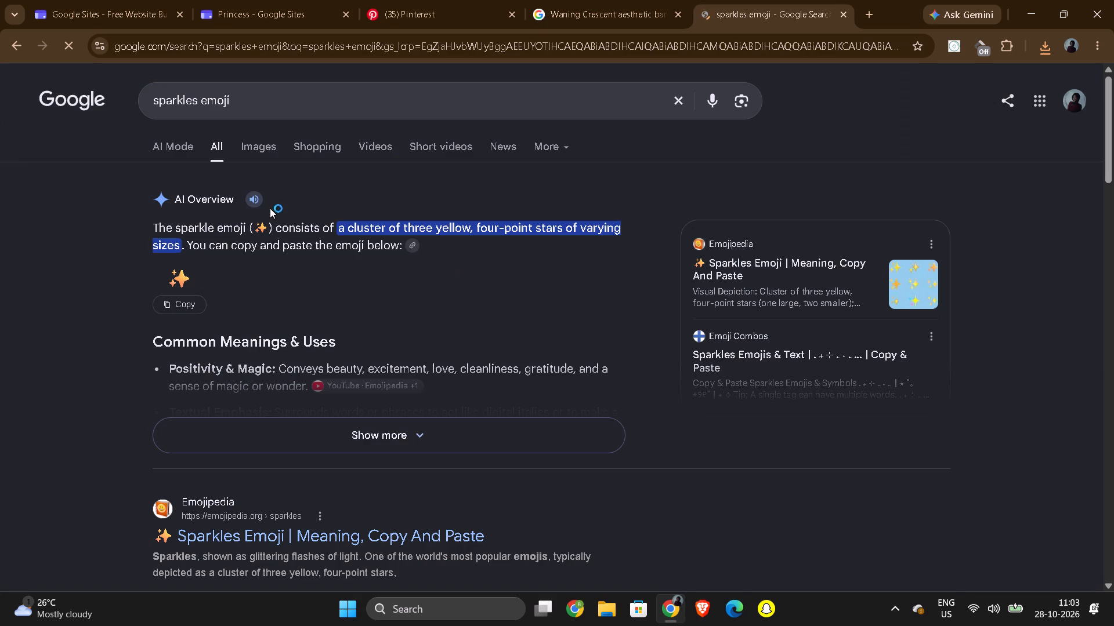
{"action": "left_click", "coordinate": [188, 301]}
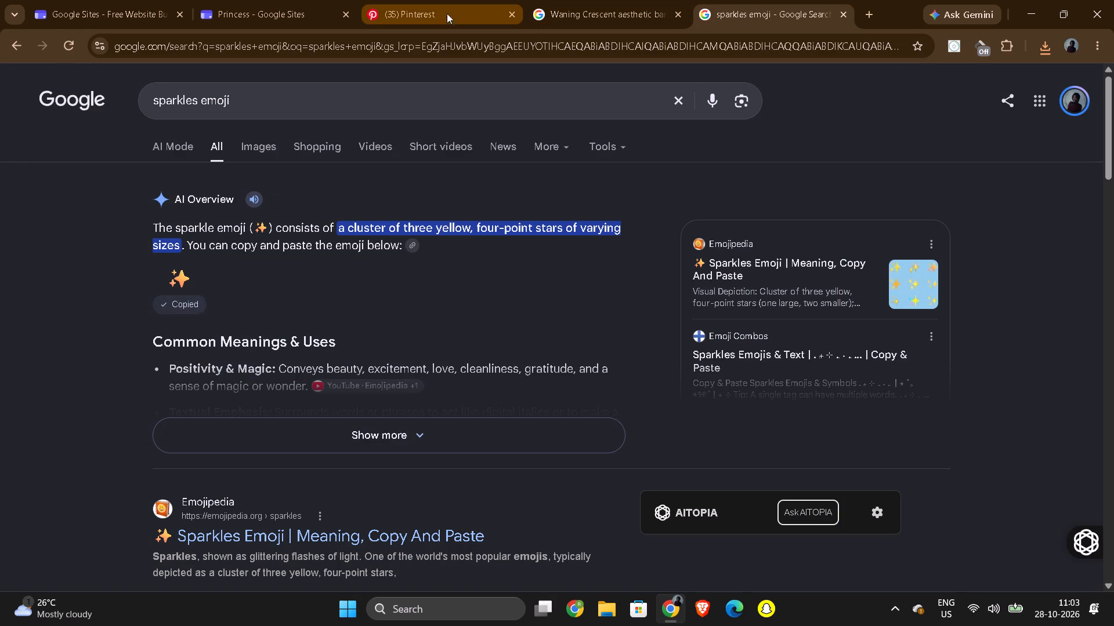
{"action": "left_click", "coordinate": [349, 6]}
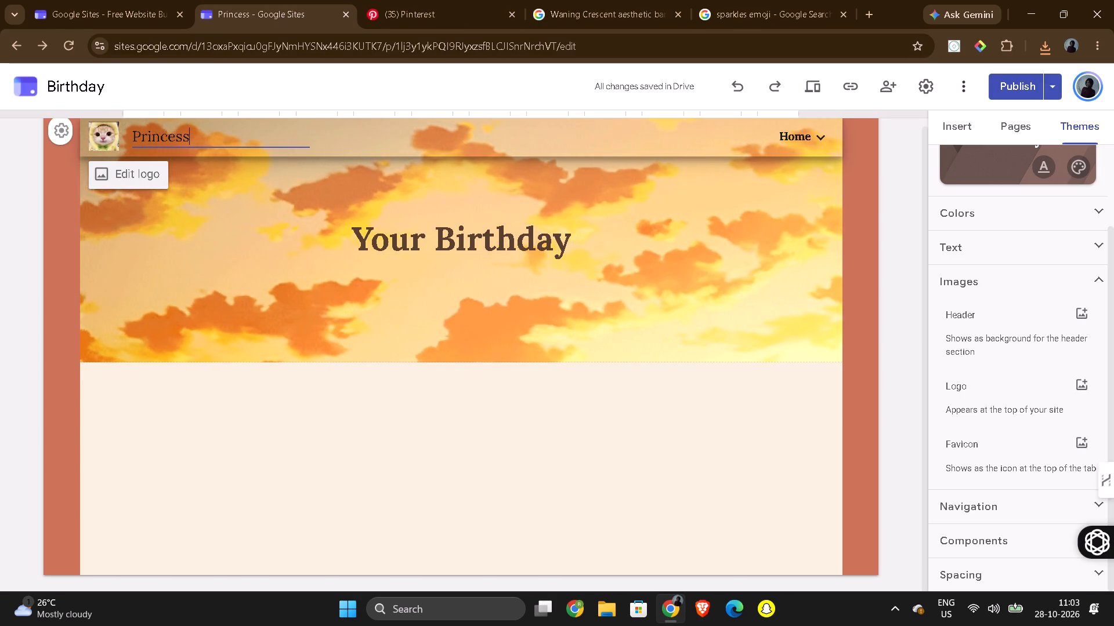
{"action": "key", "text": "ctrl+v"}
Search Google for the bow tie emoji, copy the 🎀 ribbon and add it after the sparkles in the site name.
{"action": "left_click", "coordinate": [736, 9]}
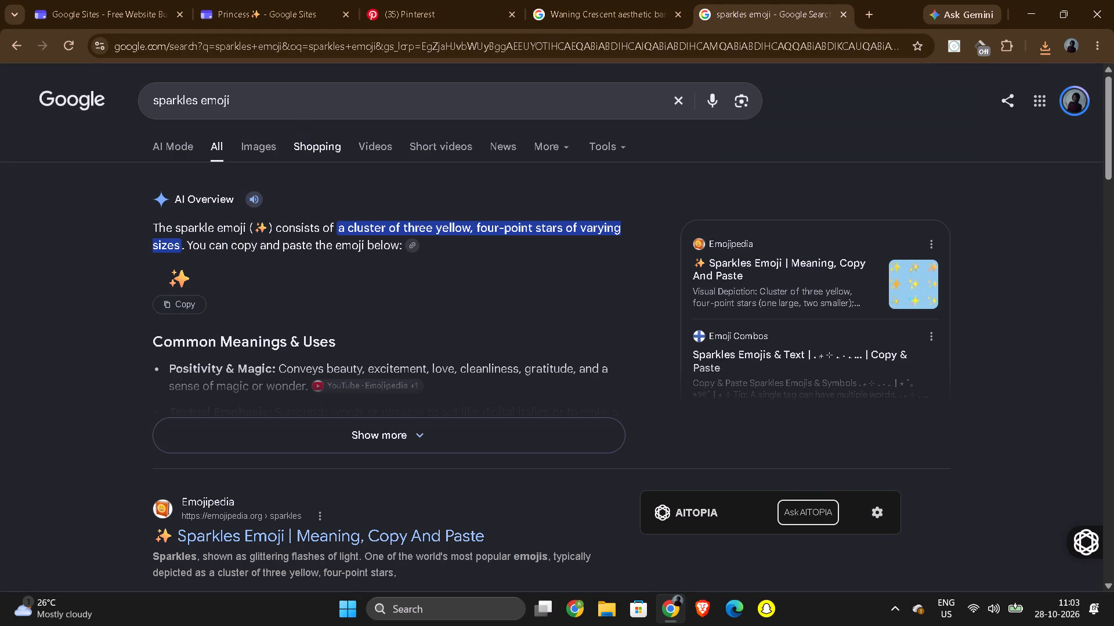
{"action": "left_click_drag", "start_coordinate": [200, 101], "coordinate": [113, 94]}
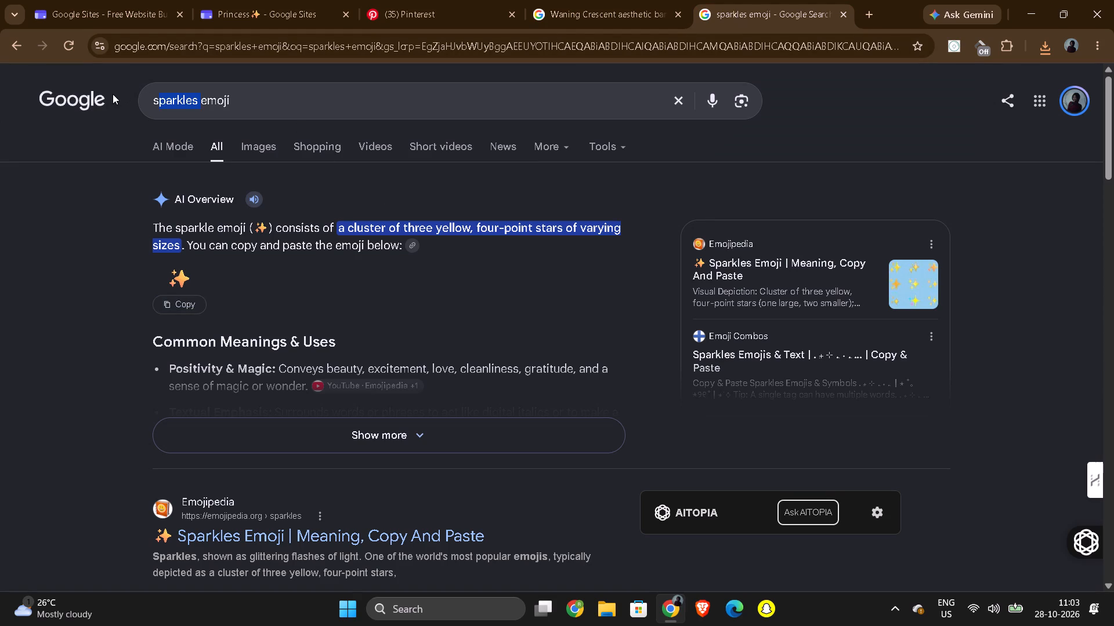
{"action": "type", "text": "bow tie"}
{"action": "key", "text": "Return"}
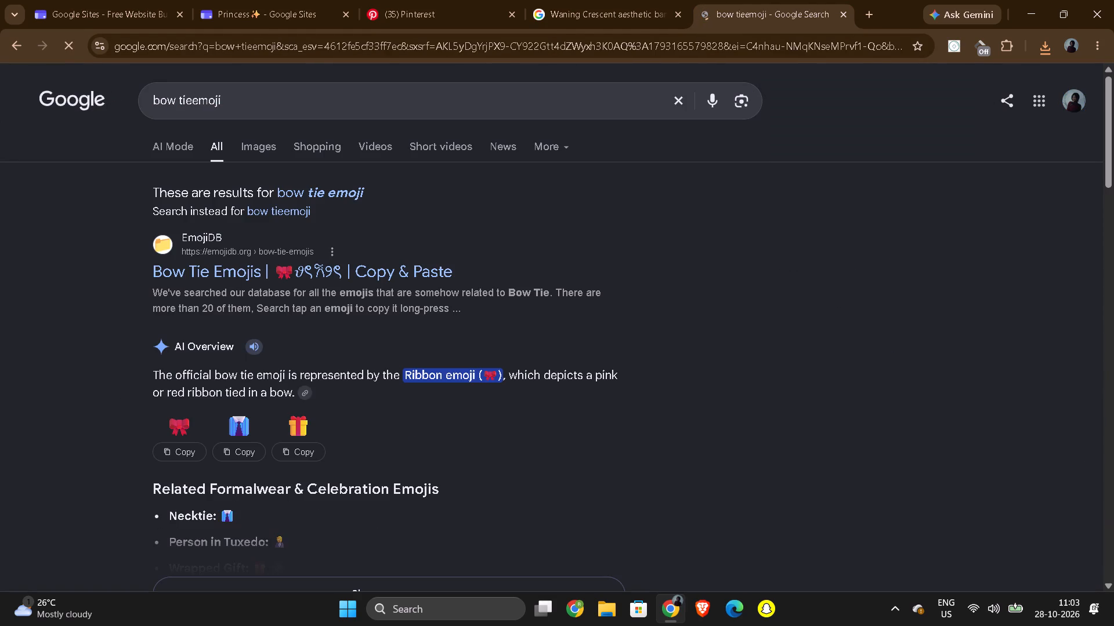
{"action": "left_click", "coordinate": [185, 456]}
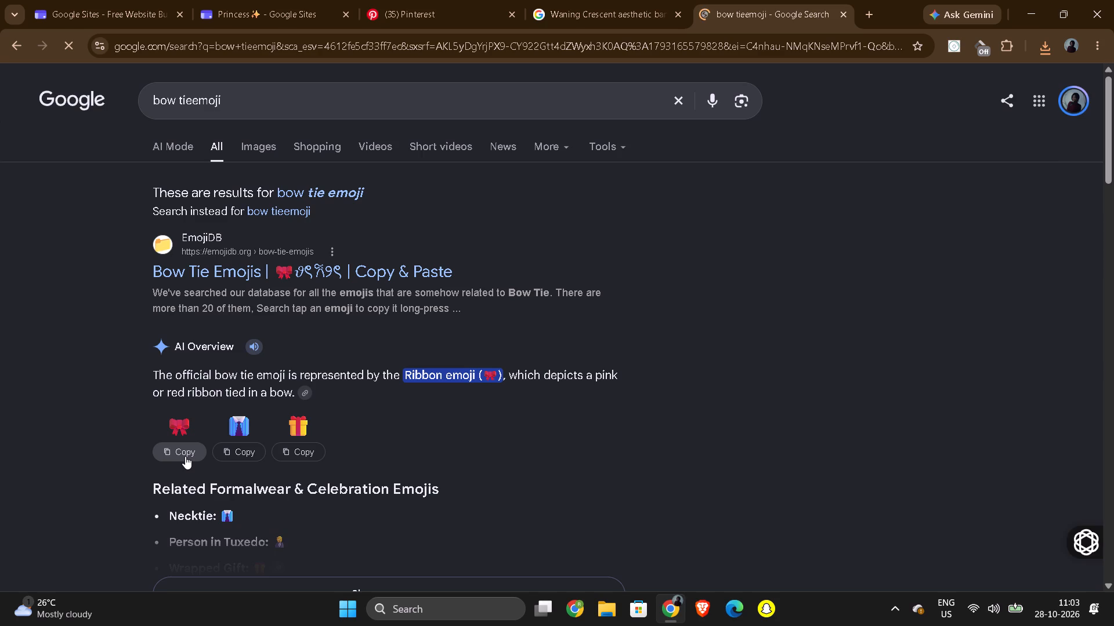
{"action": "left_click", "coordinate": [301, 19]}
{"action": "key", "text": "ctrl+v"}
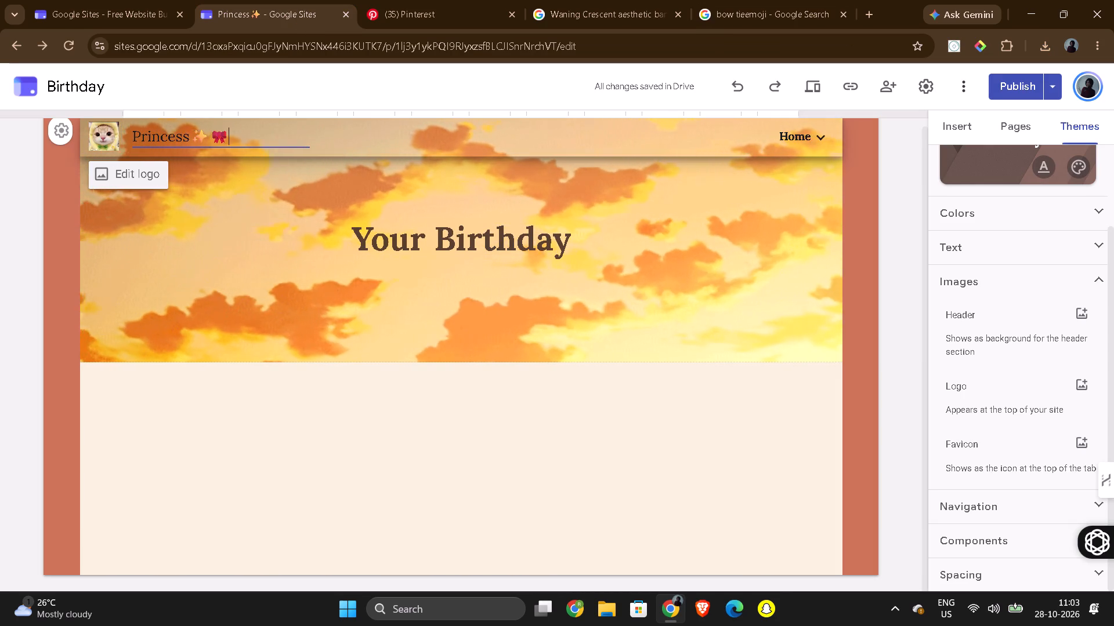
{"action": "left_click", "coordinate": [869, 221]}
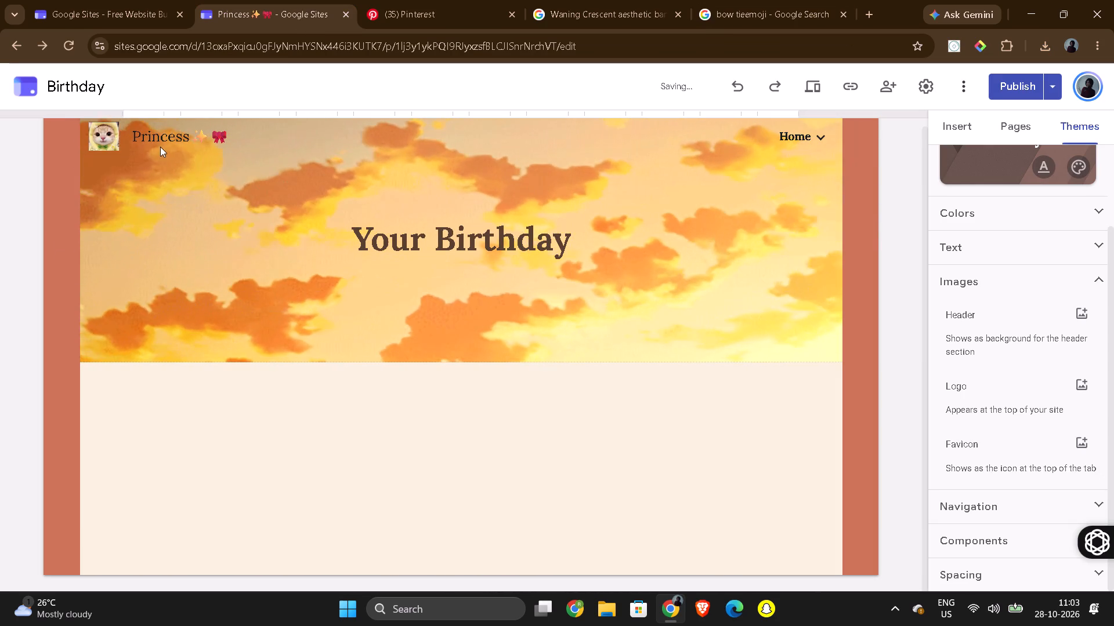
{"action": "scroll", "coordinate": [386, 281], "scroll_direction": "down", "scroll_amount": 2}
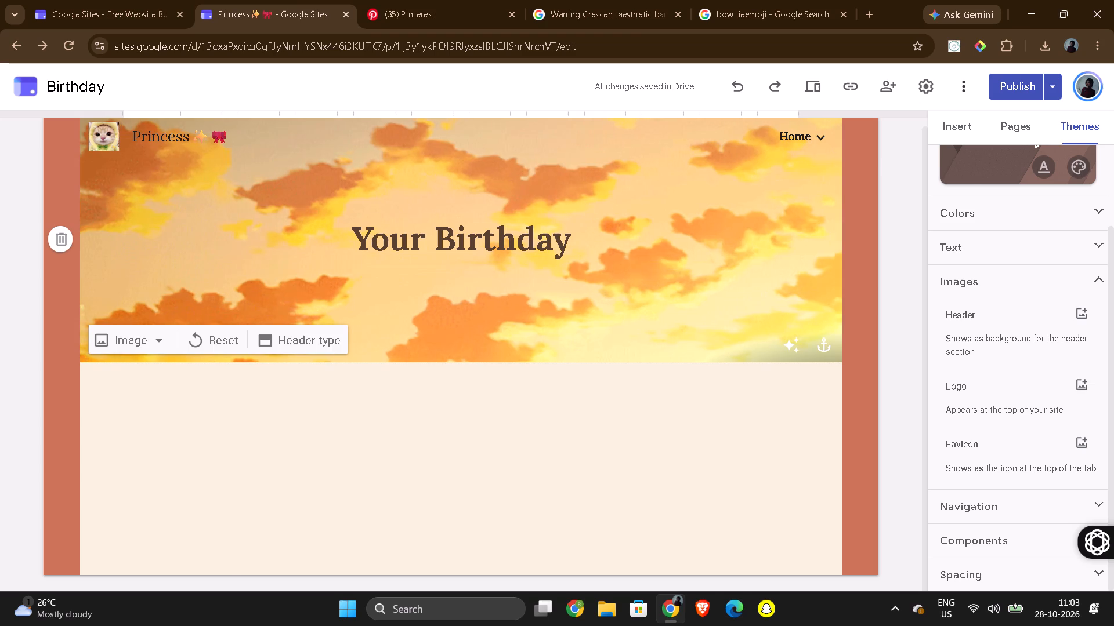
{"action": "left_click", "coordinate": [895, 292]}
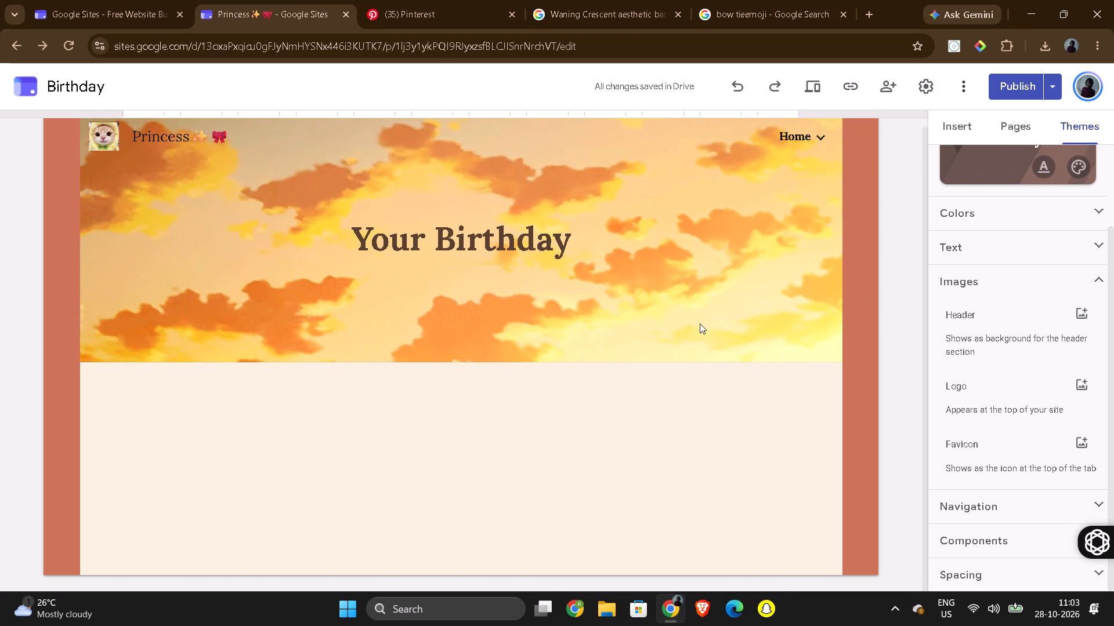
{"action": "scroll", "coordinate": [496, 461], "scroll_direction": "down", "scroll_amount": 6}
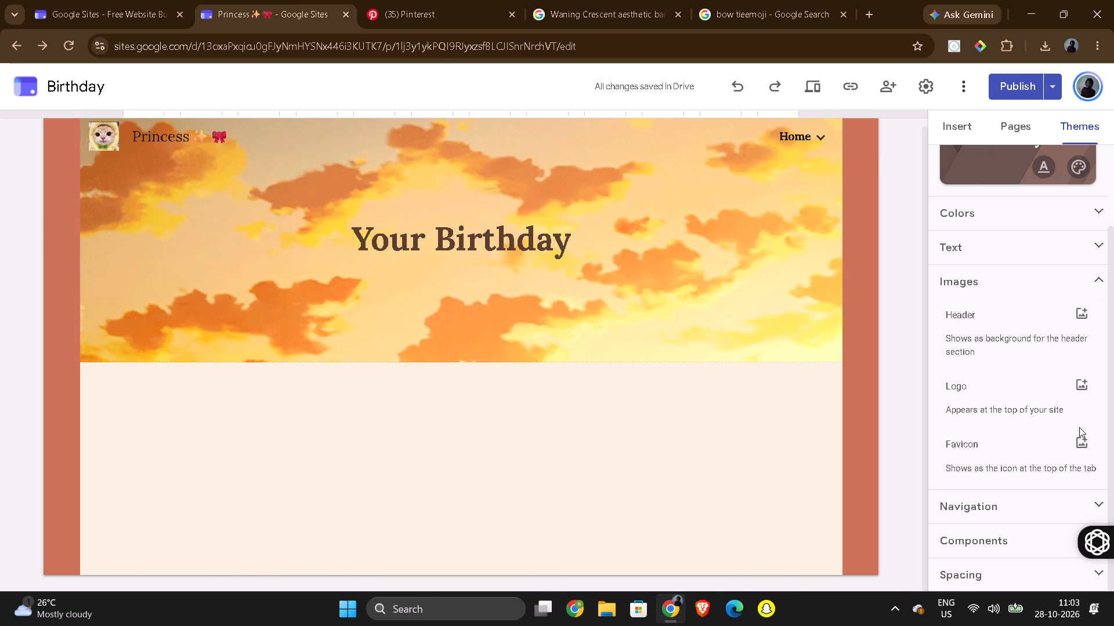
Review the theme's Navigation settings, including the palette for the background color when scrolled, without changing them.
{"action": "left_click", "coordinate": [1093, 281]}
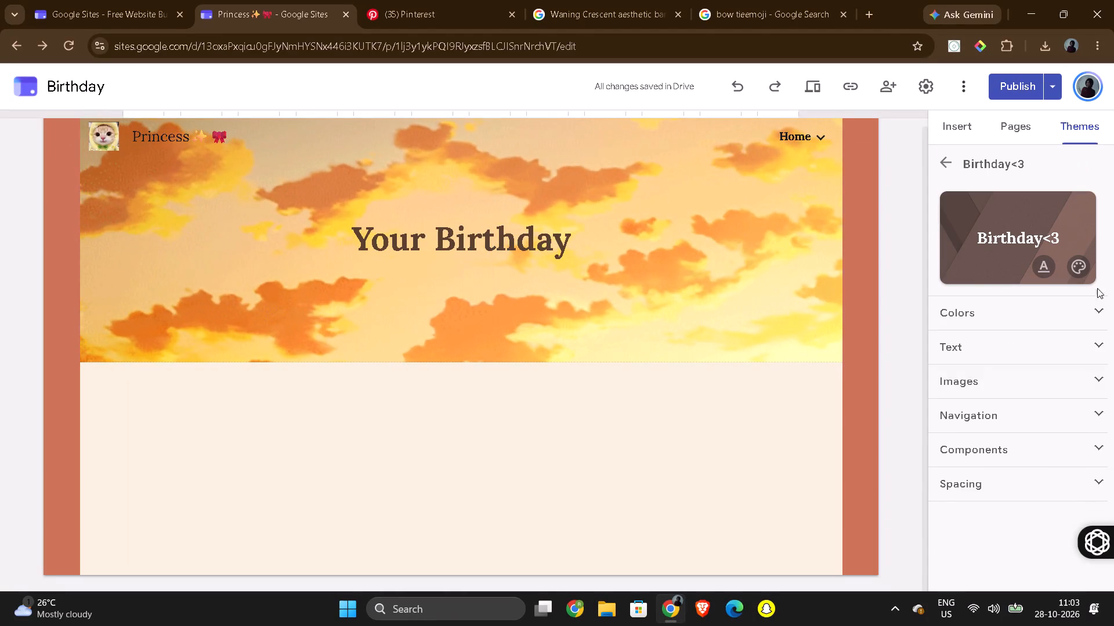
{"action": "left_click", "coordinate": [1066, 424]}
{"action": "scroll", "coordinate": [1066, 424], "scroll_direction": "down", "scroll_amount": 4}
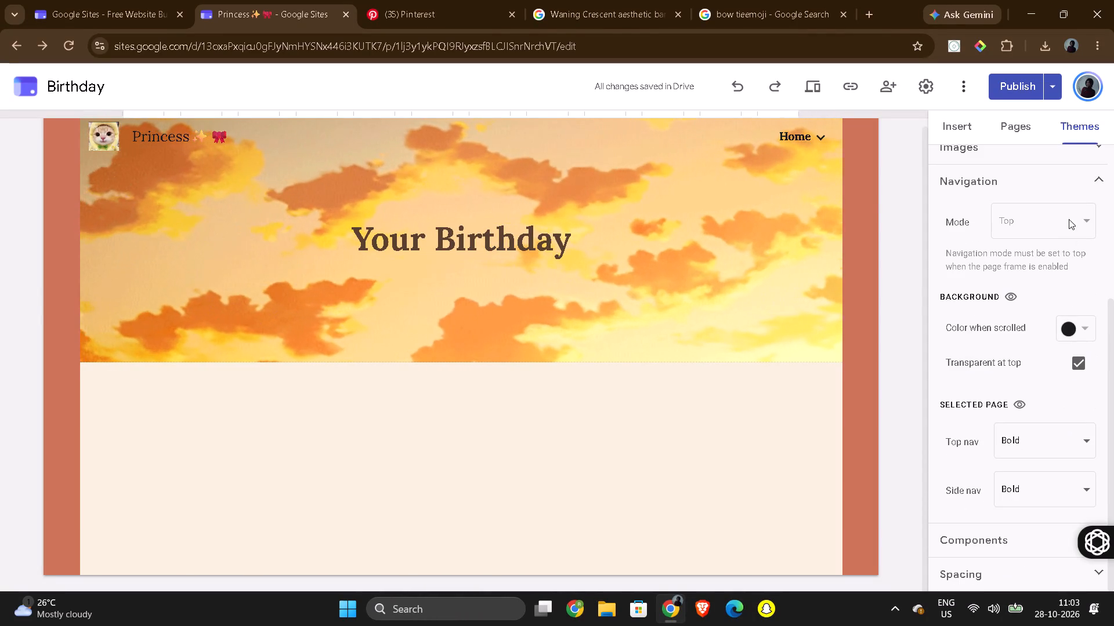
{"action": "left_click", "coordinate": [1080, 329]}
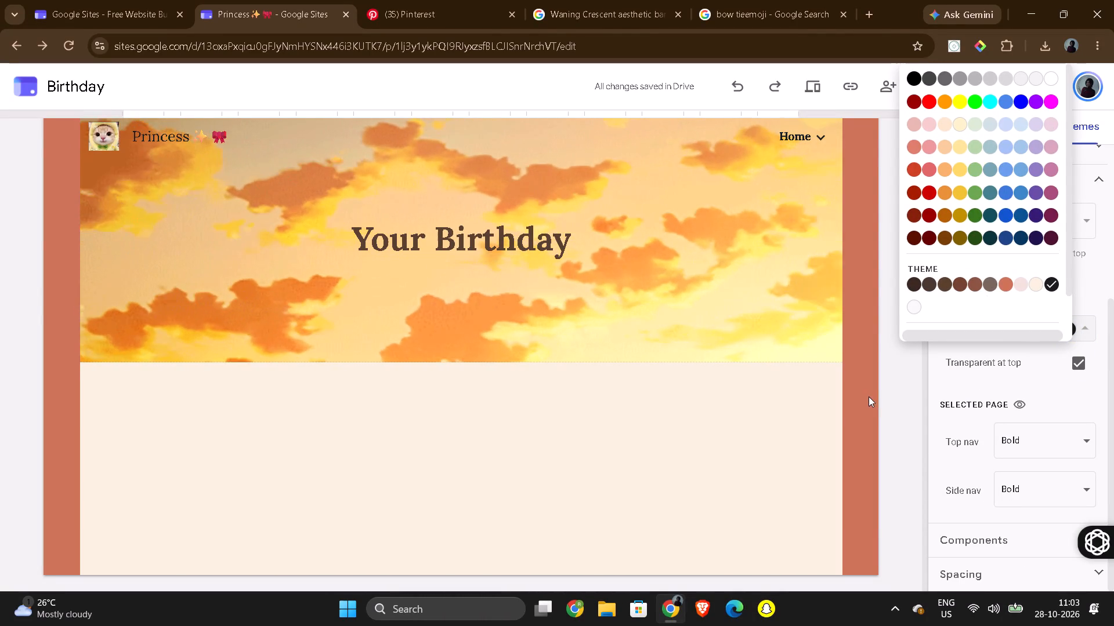
{"action": "left_click", "coordinate": [869, 396]}
{"action": "scroll", "coordinate": [1001, 434], "scroll_direction": "down", "scroll_amount": 2}
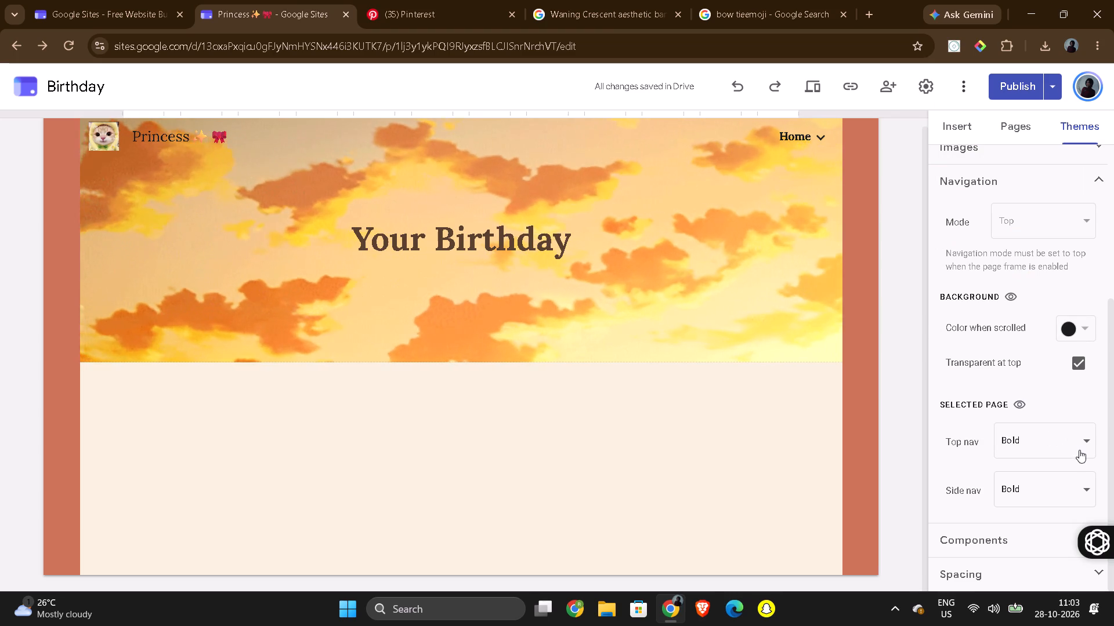
{"action": "scroll", "coordinate": [1066, 439], "scroll_direction": "down", "scroll_amount": 2}
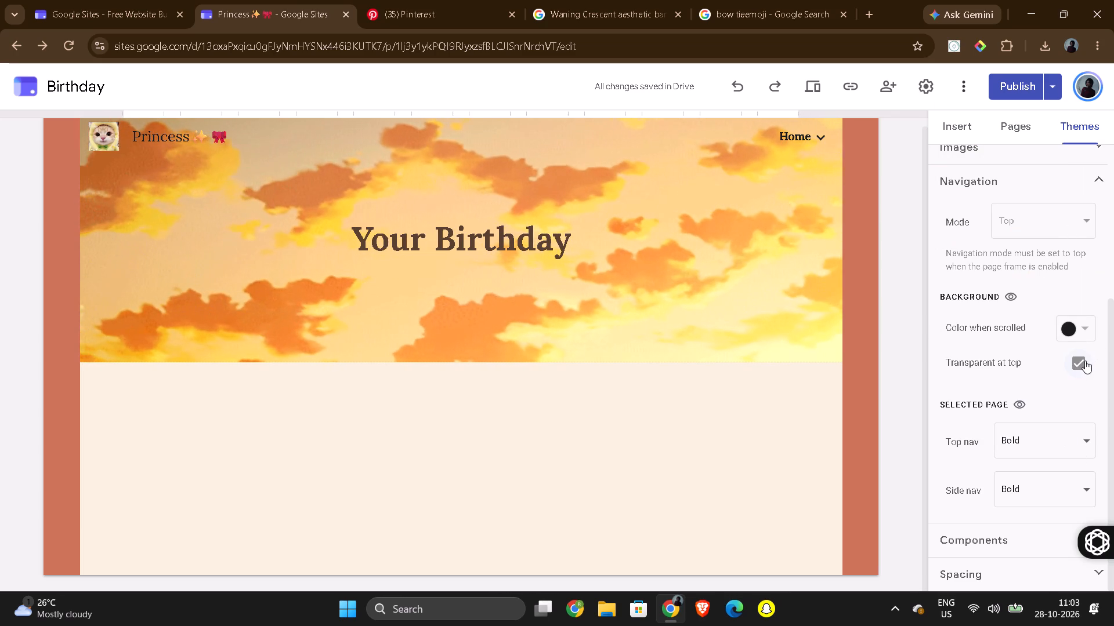
{"action": "left_click", "coordinate": [1095, 192]}
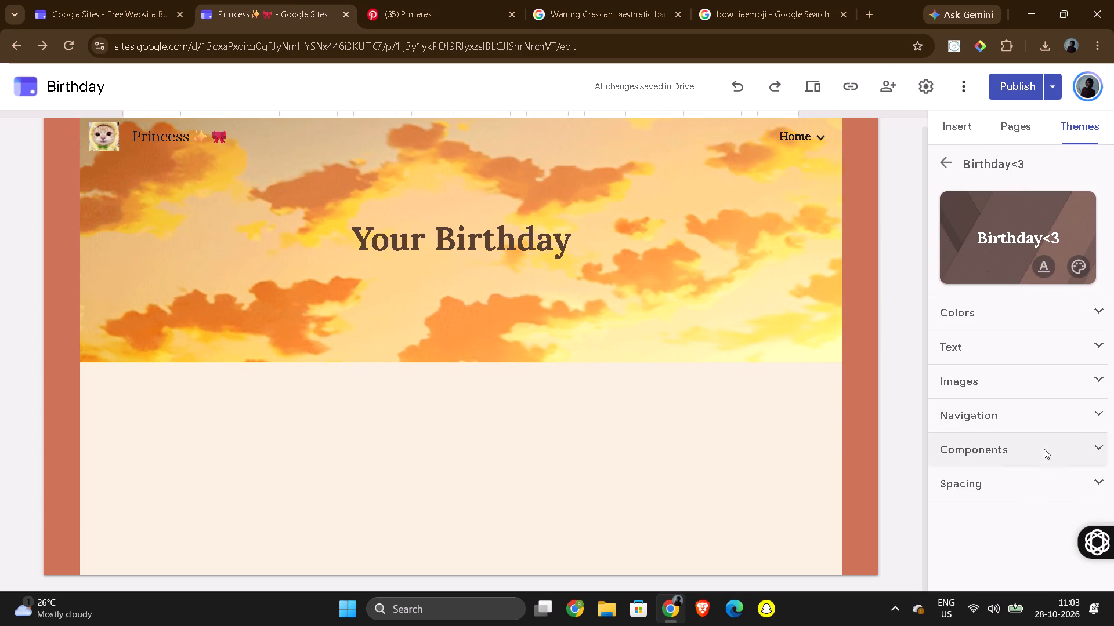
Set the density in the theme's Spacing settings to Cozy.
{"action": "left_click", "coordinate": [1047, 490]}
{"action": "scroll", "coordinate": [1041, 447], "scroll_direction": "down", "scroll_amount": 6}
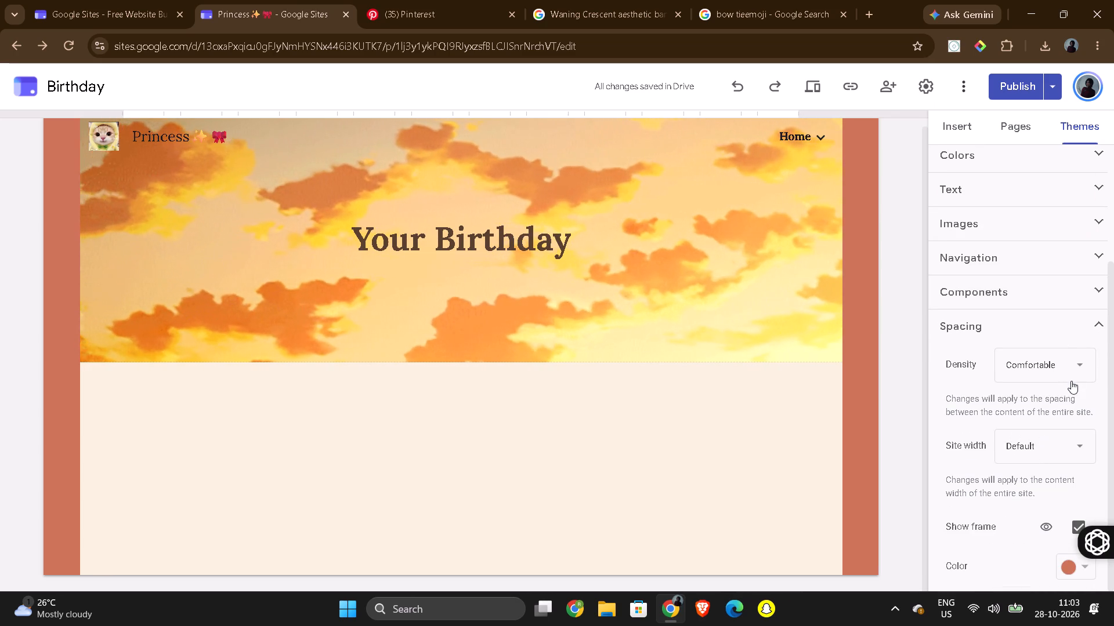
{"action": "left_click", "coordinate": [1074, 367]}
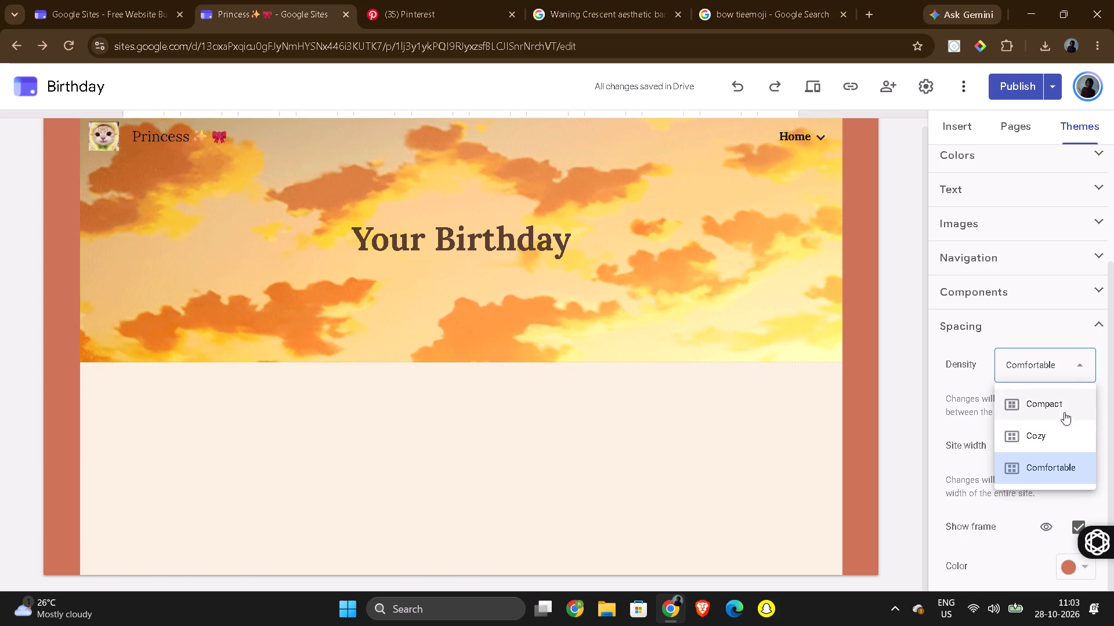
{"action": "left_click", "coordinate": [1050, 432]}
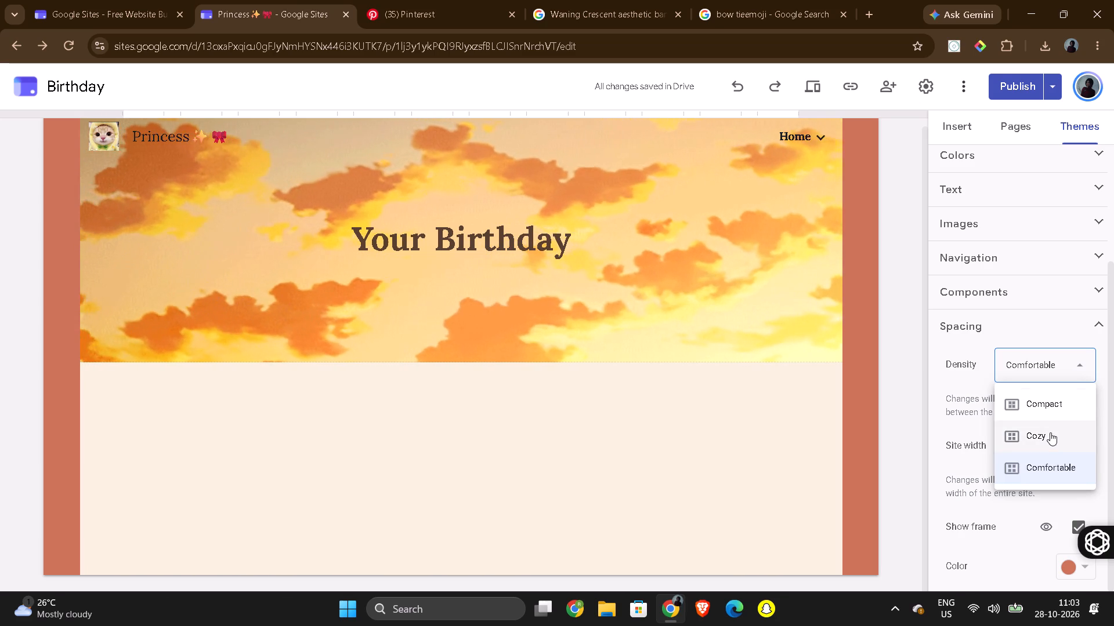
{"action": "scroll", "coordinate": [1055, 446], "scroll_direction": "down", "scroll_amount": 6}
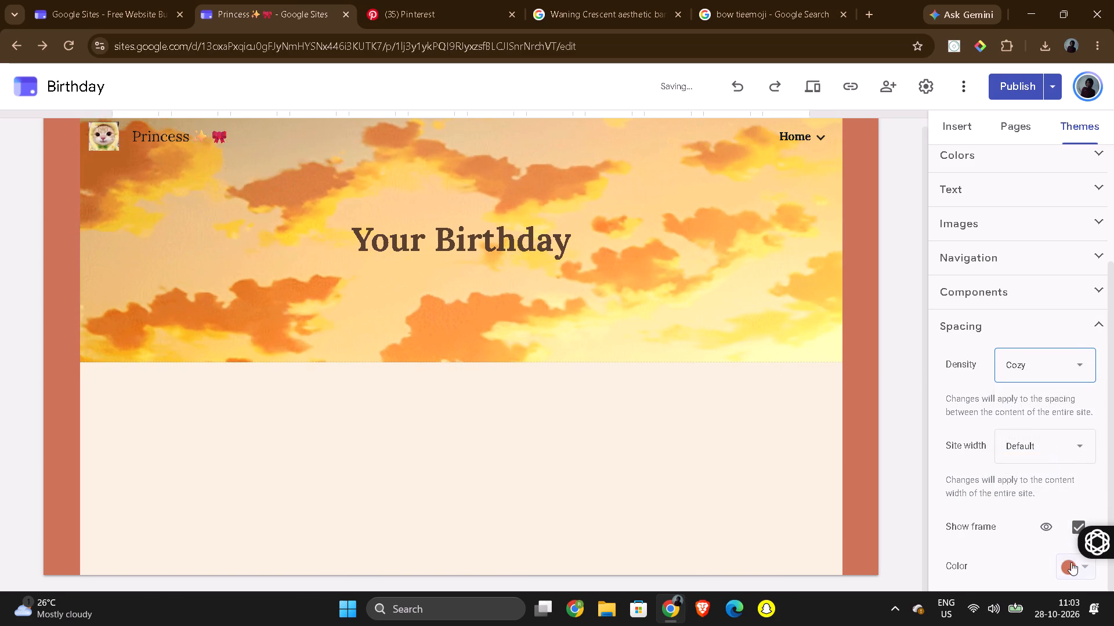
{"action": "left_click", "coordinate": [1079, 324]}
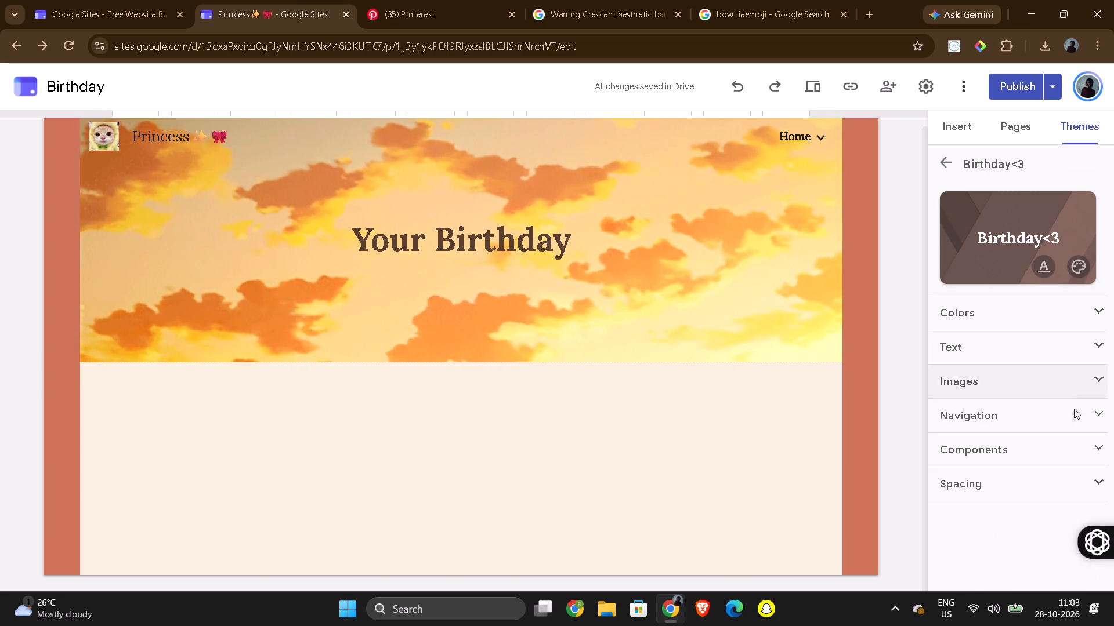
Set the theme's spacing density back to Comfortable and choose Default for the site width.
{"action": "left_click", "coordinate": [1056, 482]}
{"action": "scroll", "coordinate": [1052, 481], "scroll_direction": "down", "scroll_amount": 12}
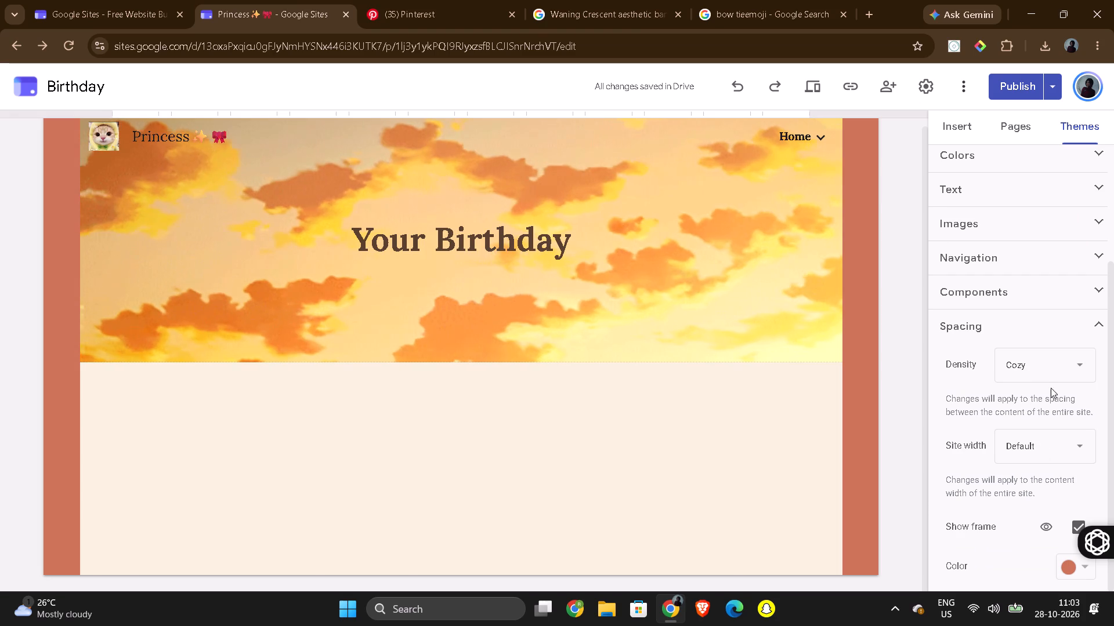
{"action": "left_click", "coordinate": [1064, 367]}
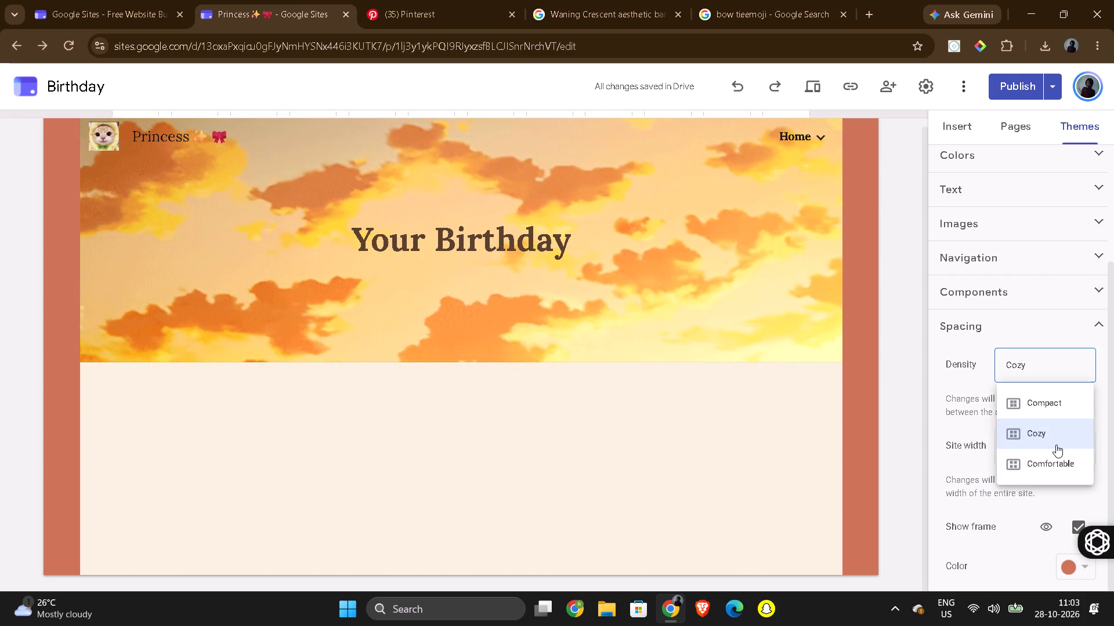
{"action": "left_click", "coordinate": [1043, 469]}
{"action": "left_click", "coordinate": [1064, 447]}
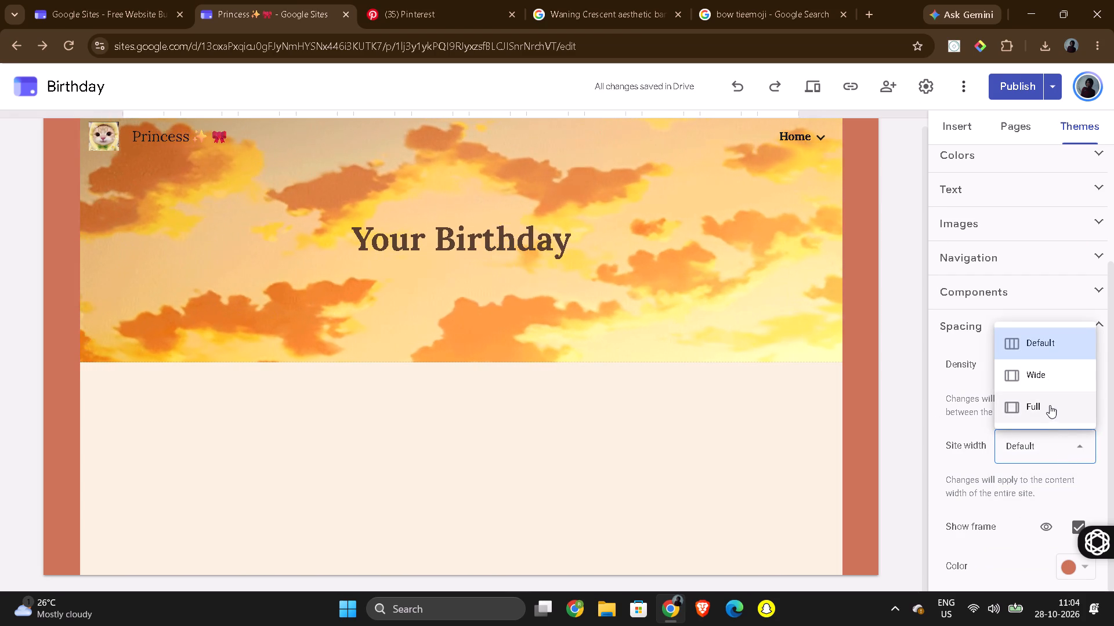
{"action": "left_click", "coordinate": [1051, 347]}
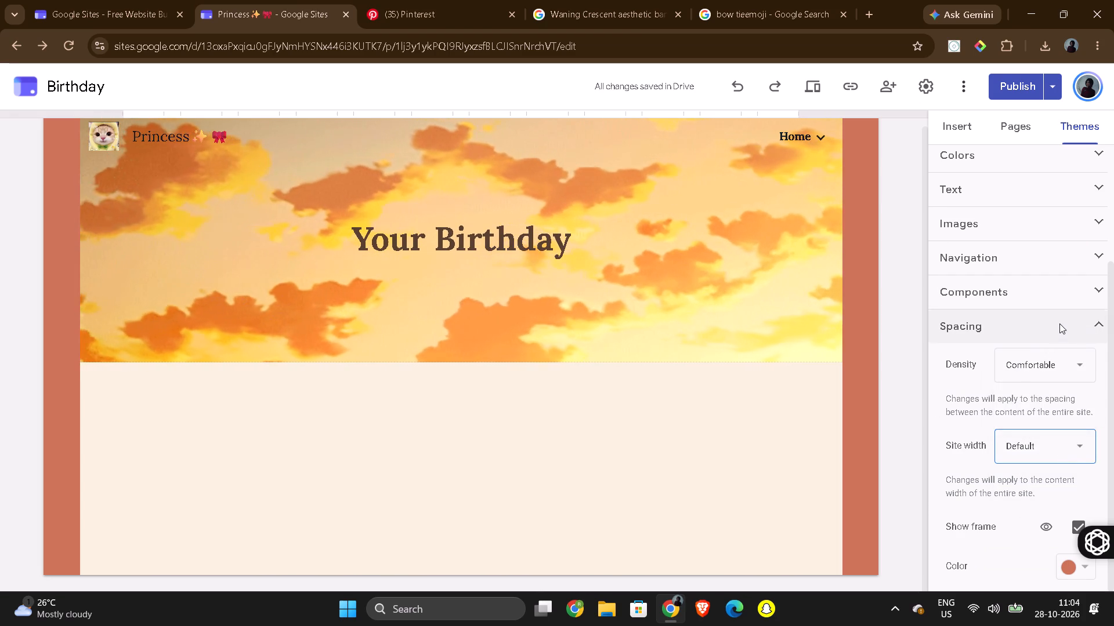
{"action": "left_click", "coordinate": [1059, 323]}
Look through the content blocks and components that can be inserted on the Home page.
{"action": "scroll", "coordinate": [1059, 323], "scroll_direction": "up", "scroll_amount": 7}
{"action": "left_click", "coordinate": [961, 119]}
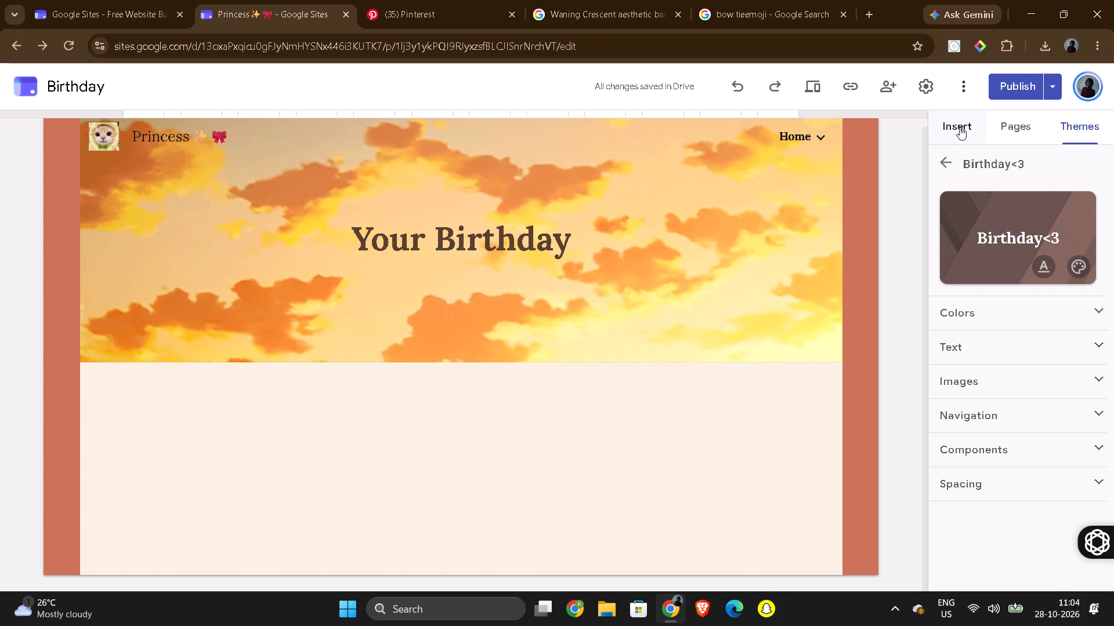
{"action": "scroll", "coordinate": [1004, 289], "scroll_direction": "down", "scroll_amount": 4}
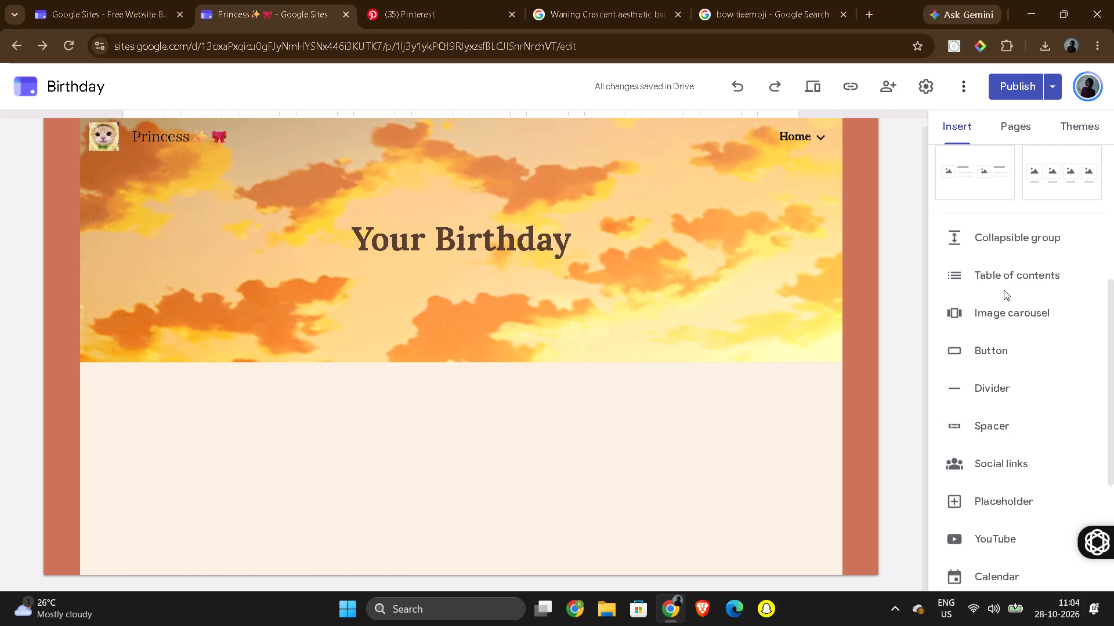
{"action": "scroll", "coordinate": [1004, 290], "scroll_direction": "down", "scroll_amount": 9}
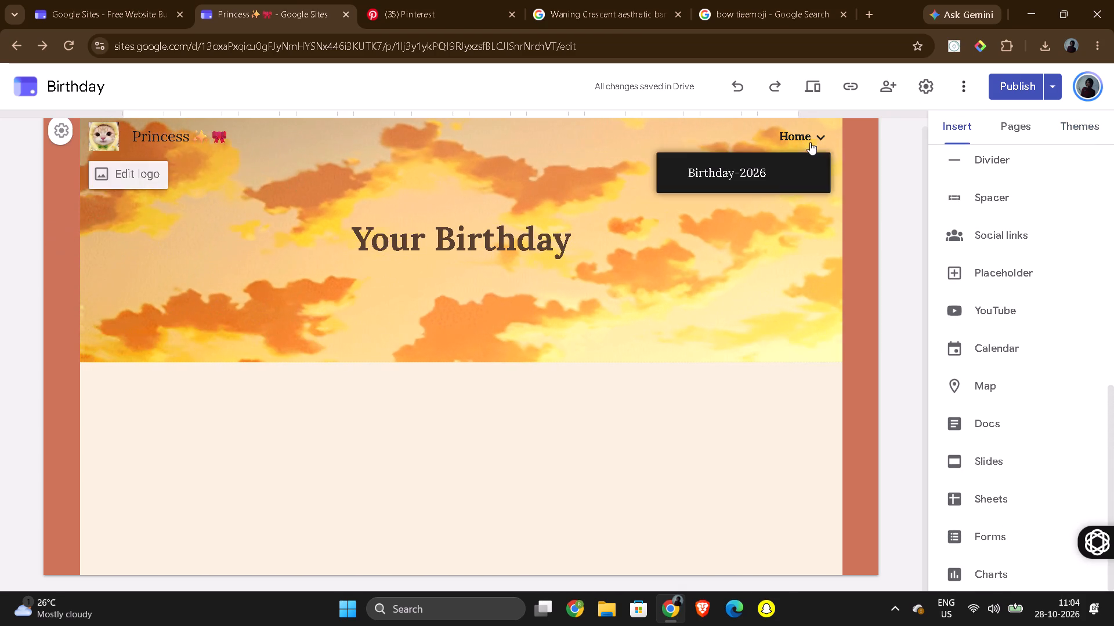
{"action": "left_click", "coordinate": [885, 195]}
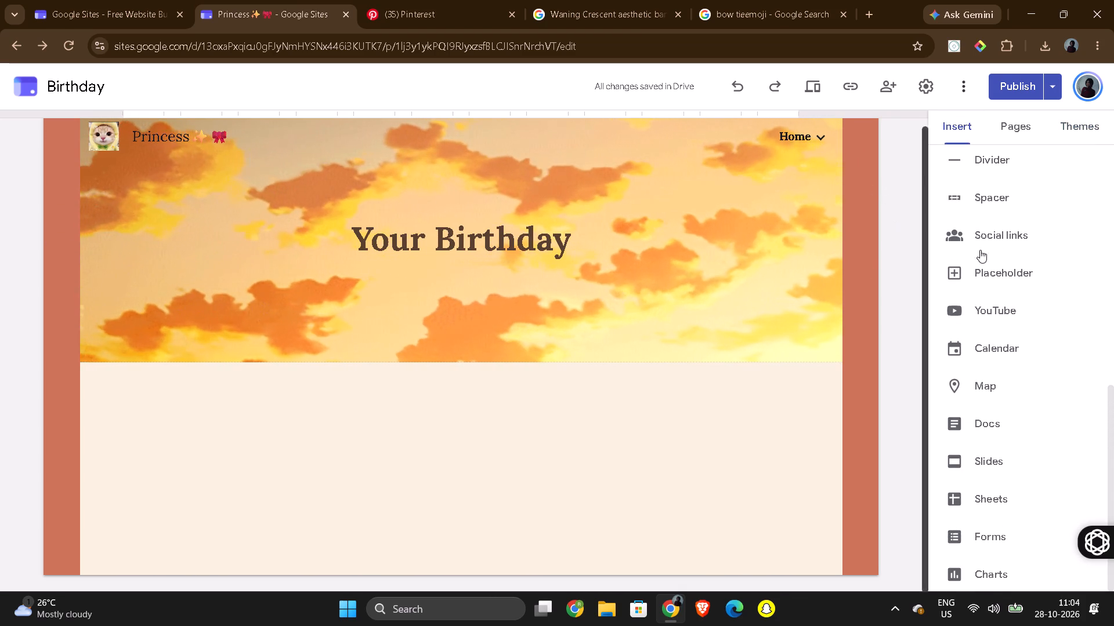
{"action": "scroll", "coordinate": [1019, 291], "scroll_direction": "up", "scroll_amount": 13}
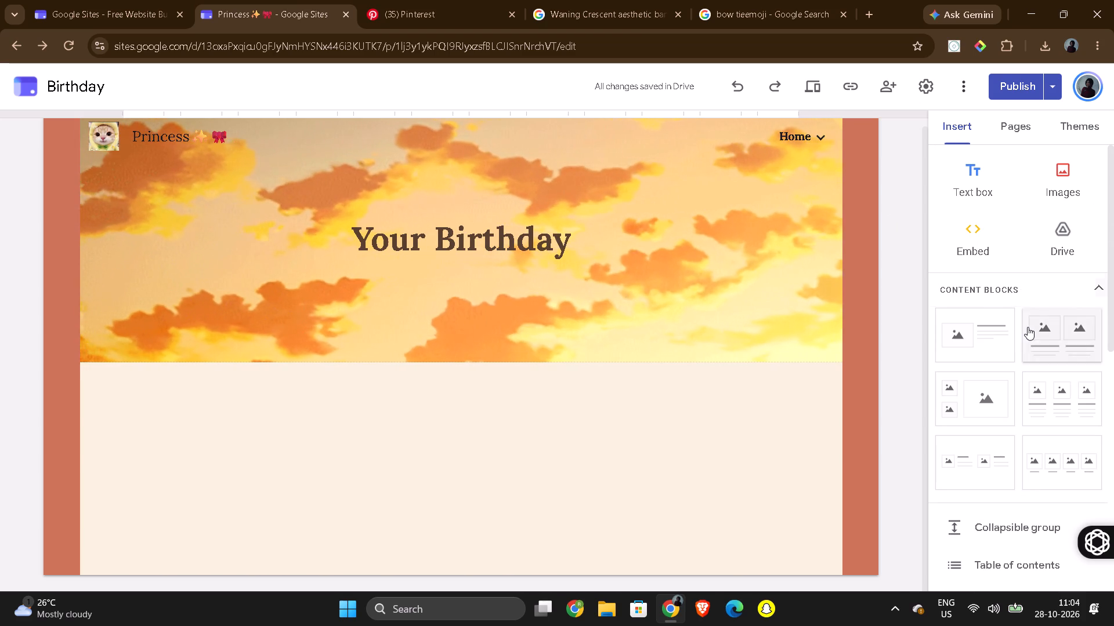
{"action": "scroll", "coordinate": [1028, 336], "scroll_direction": "down", "scroll_amount": 11}
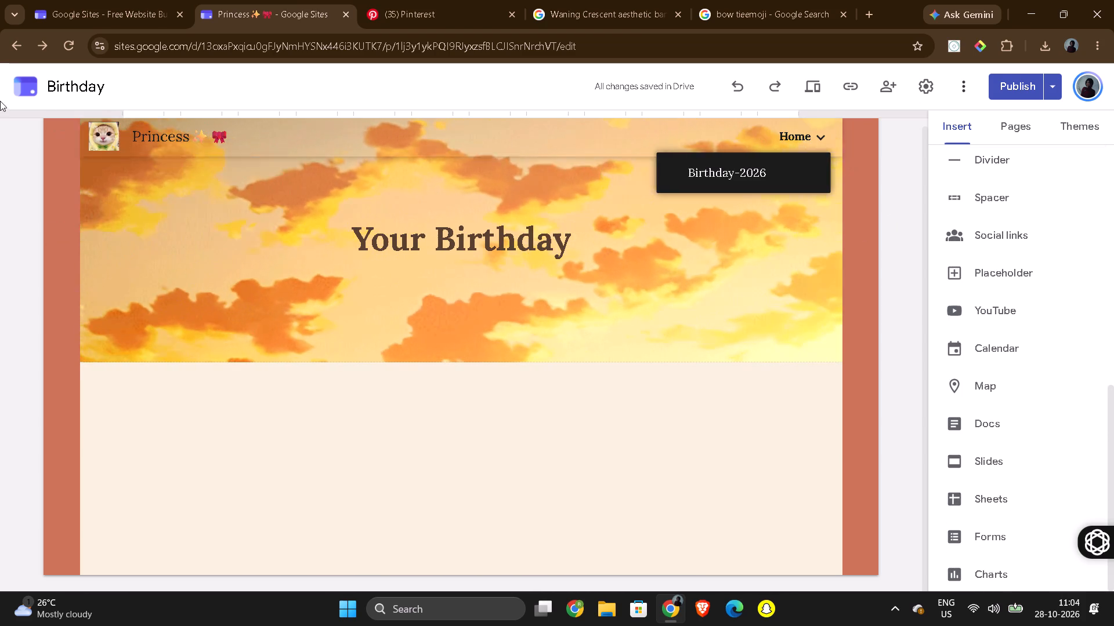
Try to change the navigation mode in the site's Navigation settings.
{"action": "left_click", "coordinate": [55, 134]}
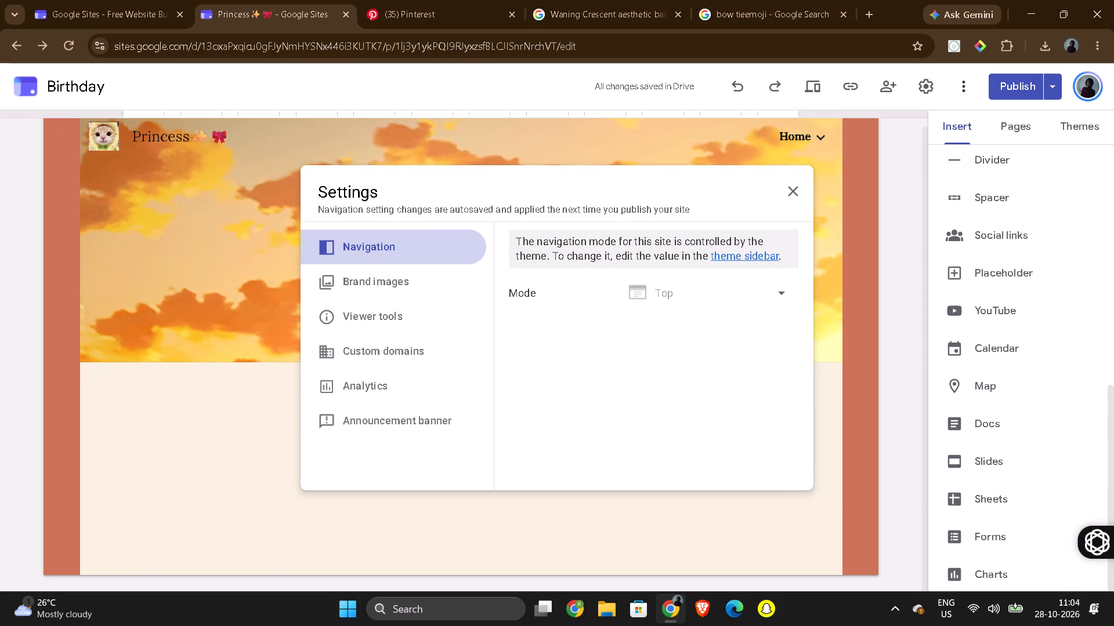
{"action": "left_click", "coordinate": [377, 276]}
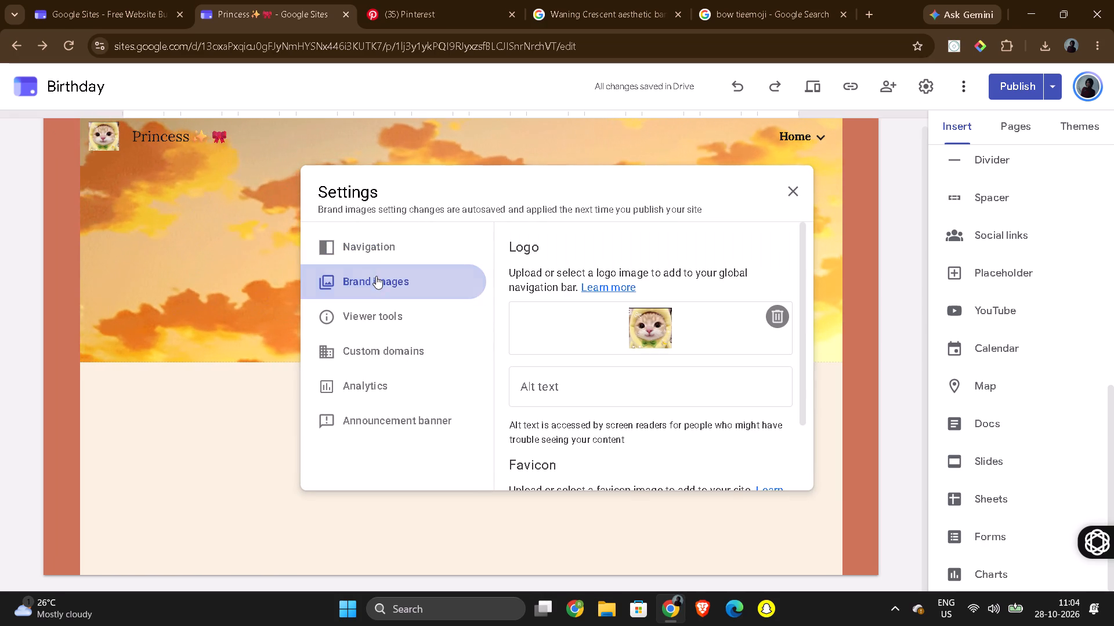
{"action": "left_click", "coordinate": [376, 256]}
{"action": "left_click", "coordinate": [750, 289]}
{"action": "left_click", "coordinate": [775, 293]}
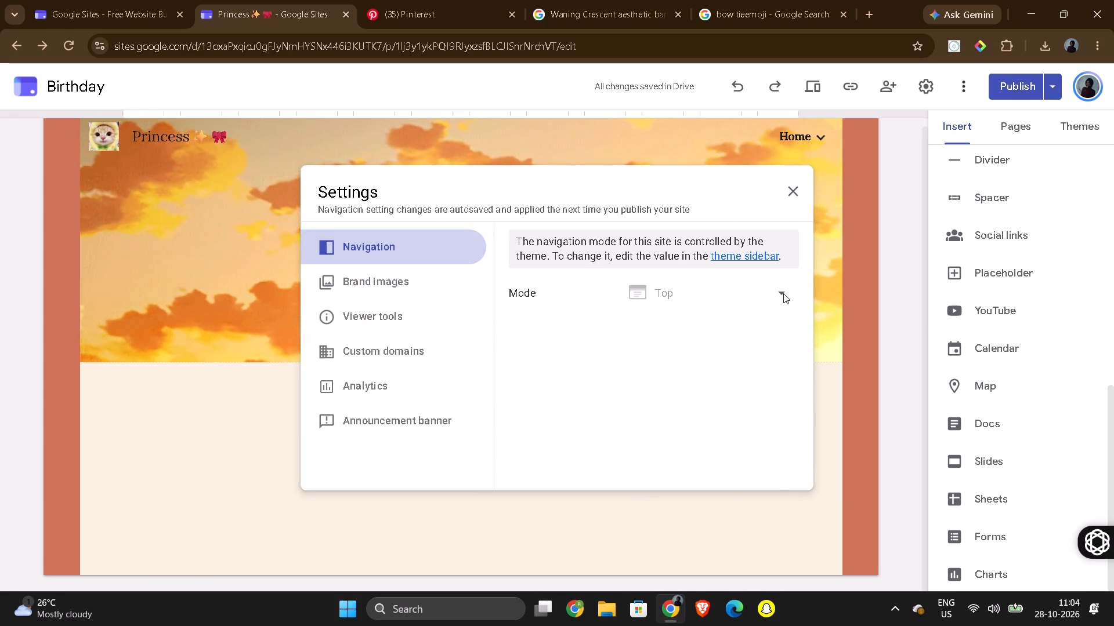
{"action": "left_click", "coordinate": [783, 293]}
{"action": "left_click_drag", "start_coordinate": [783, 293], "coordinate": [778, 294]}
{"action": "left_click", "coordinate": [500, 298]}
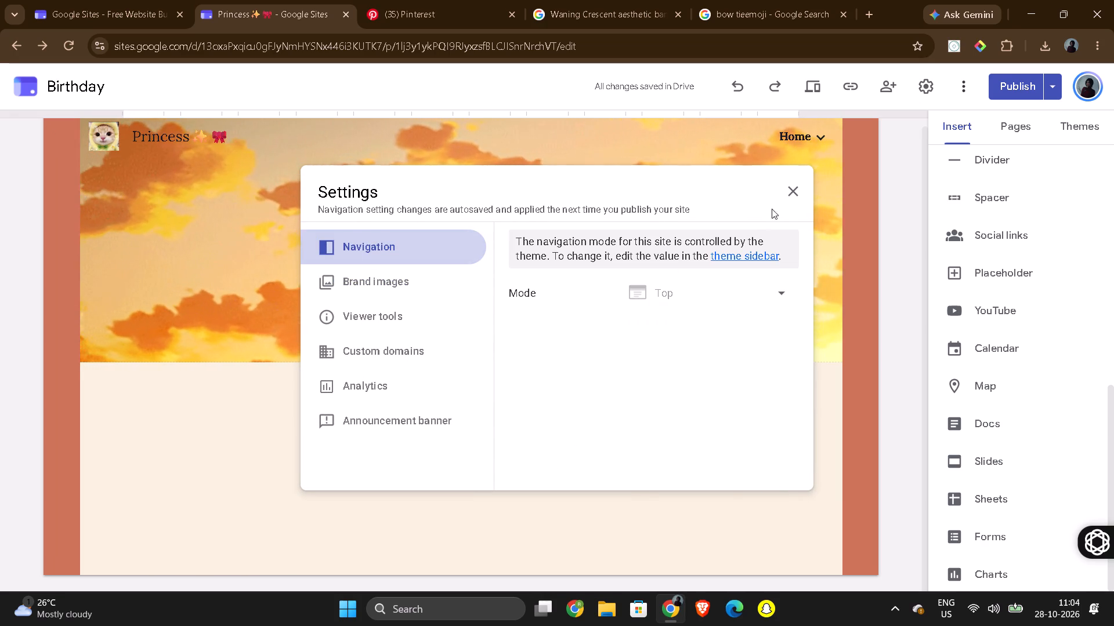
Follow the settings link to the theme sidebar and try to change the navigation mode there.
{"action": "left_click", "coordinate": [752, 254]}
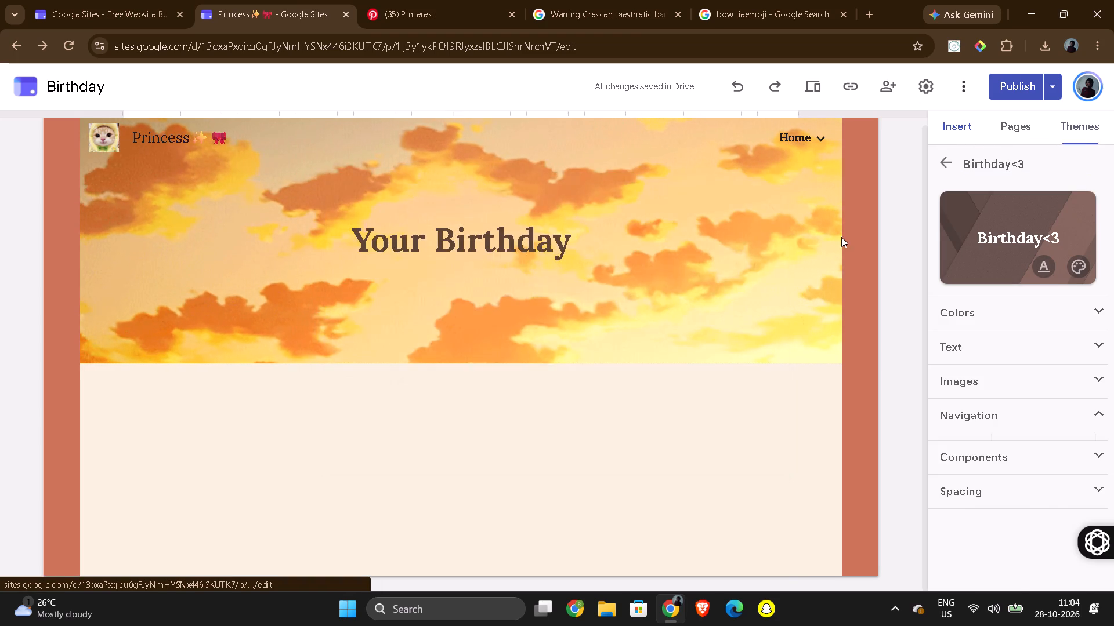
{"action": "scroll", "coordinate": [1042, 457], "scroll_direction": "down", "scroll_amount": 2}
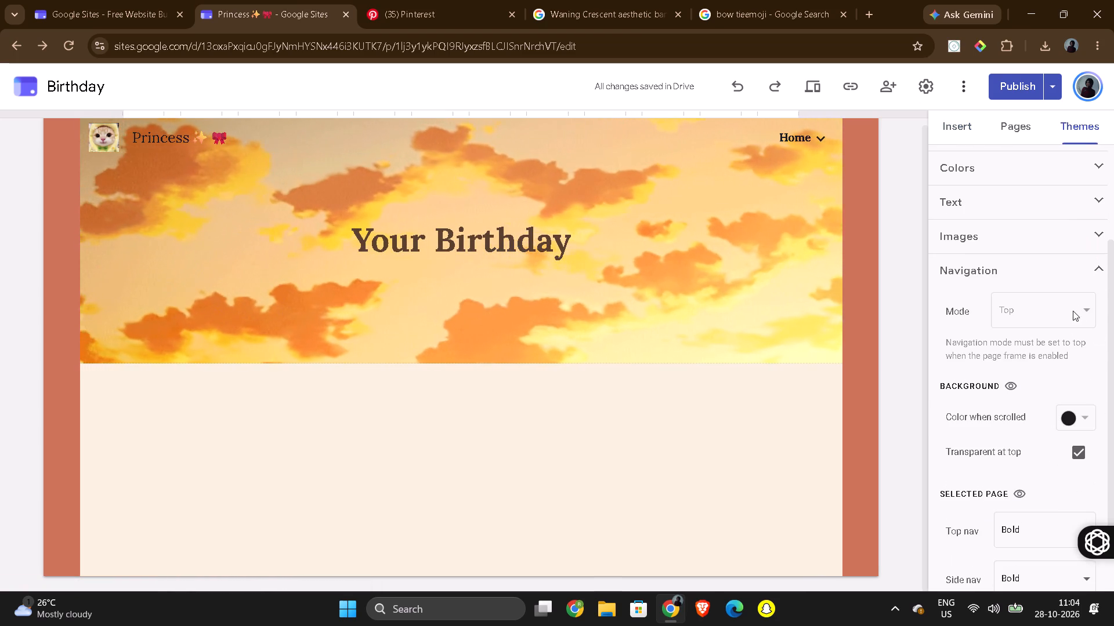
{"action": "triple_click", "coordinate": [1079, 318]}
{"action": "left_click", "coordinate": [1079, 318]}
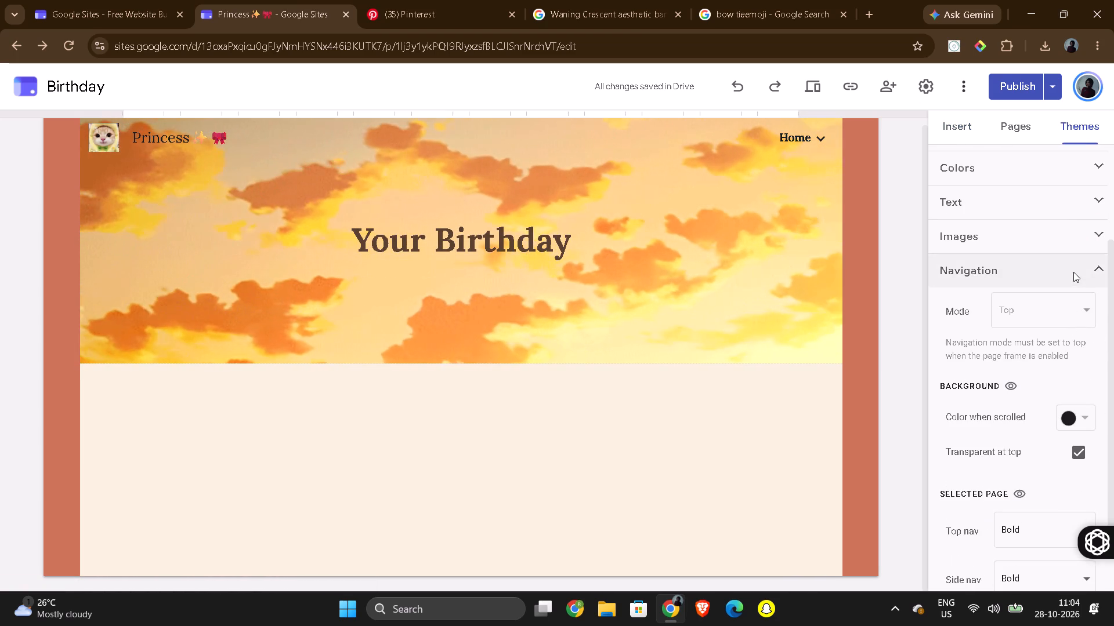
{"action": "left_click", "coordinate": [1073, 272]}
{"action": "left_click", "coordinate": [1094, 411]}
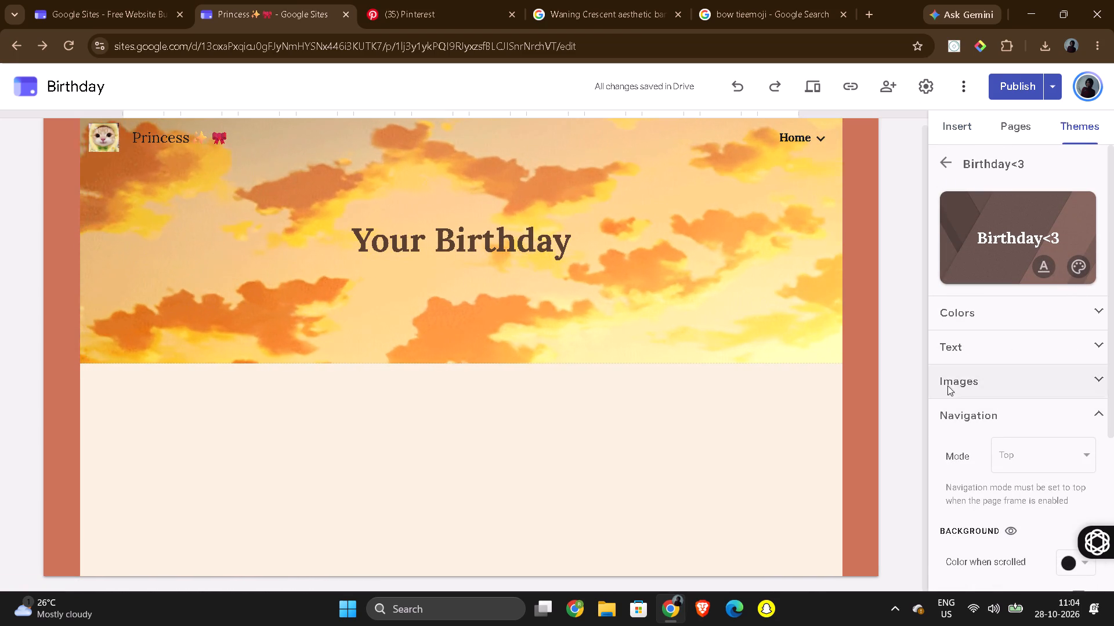
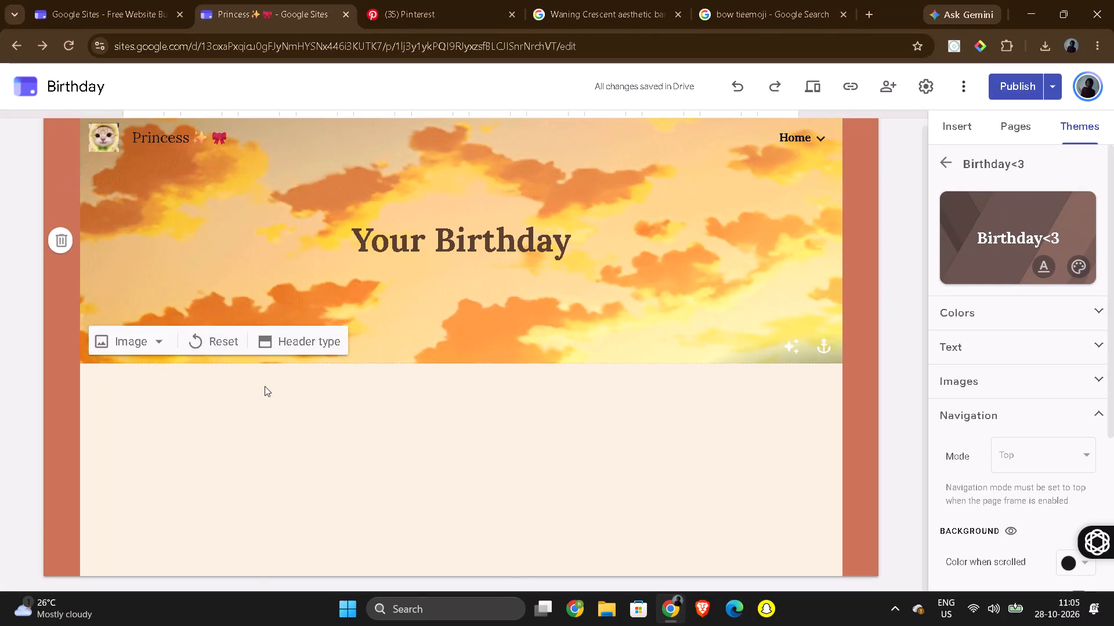
Review the site's pending draft changes and publish them.
{"action": "left_click", "coordinate": [894, 300]}
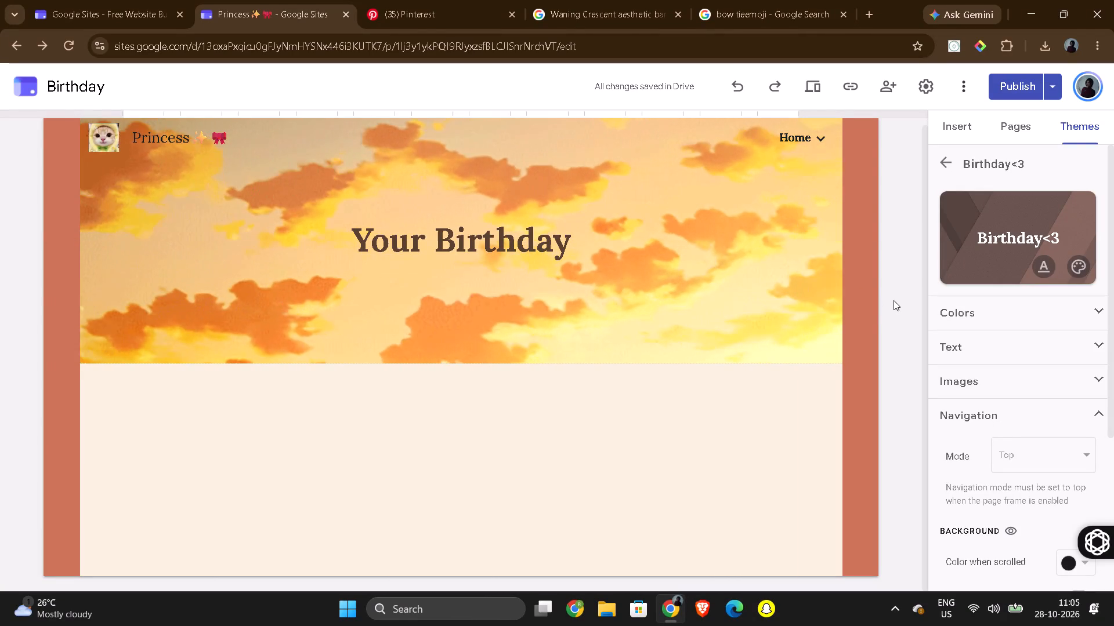
{"action": "left_click", "coordinate": [912, 264]}
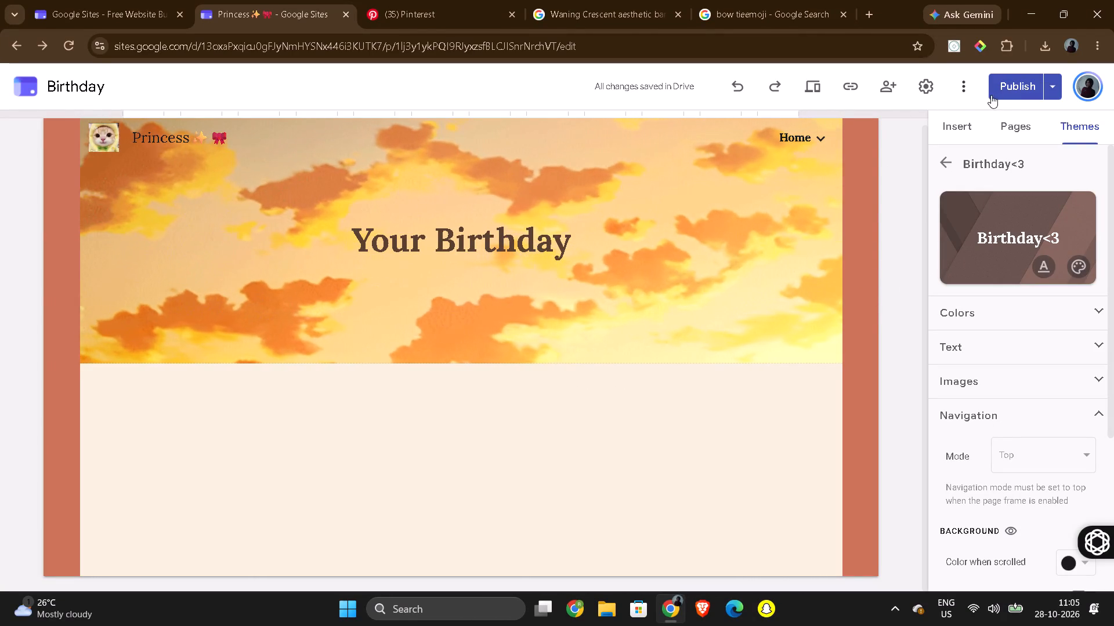
{"action": "left_click", "coordinate": [1006, 90]}
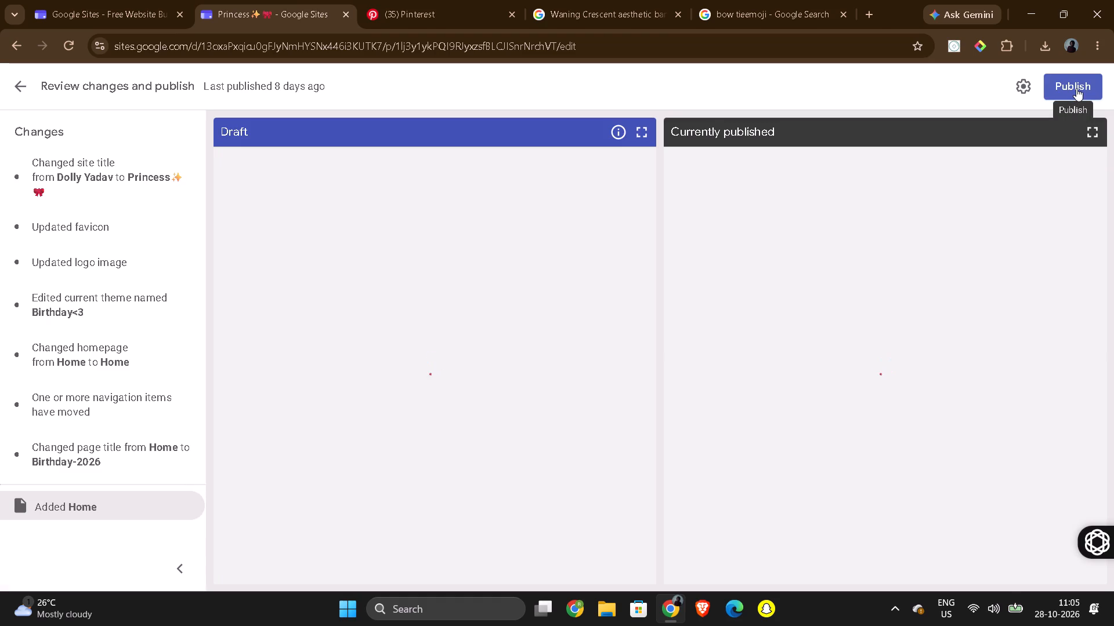
{"action": "left_click", "coordinate": [1076, 88]}
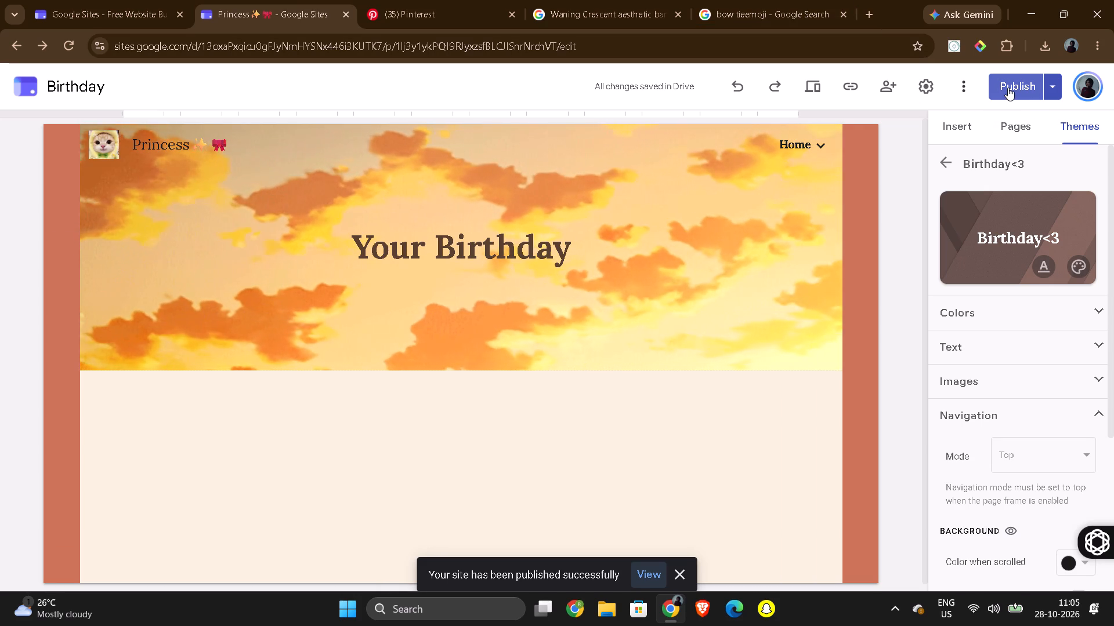
{"action": "left_click", "coordinate": [1030, 85]}
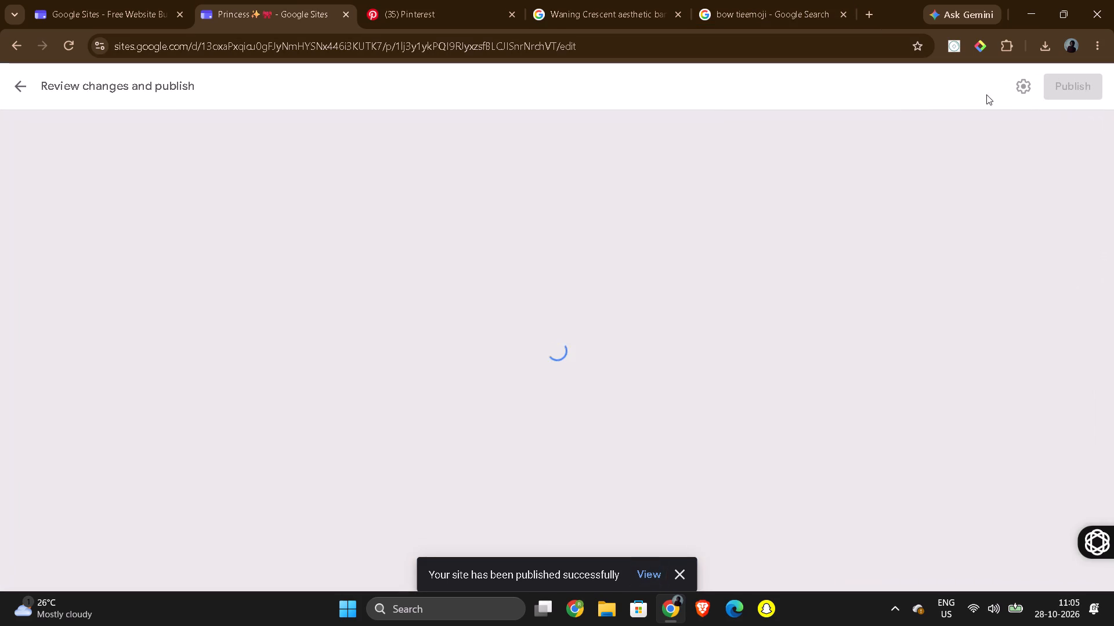
{"action": "left_click", "coordinate": [20, 90]}
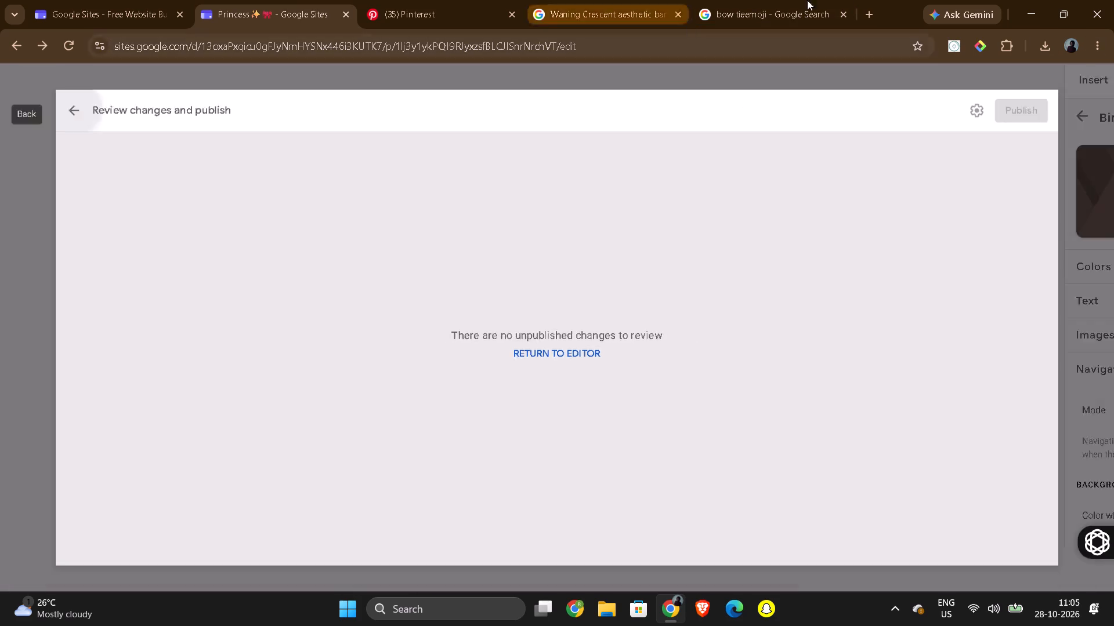
Open the published site at its custom runs-at.dev address in a new browser tab.
{"action": "left_click", "coordinate": [865, 13]}
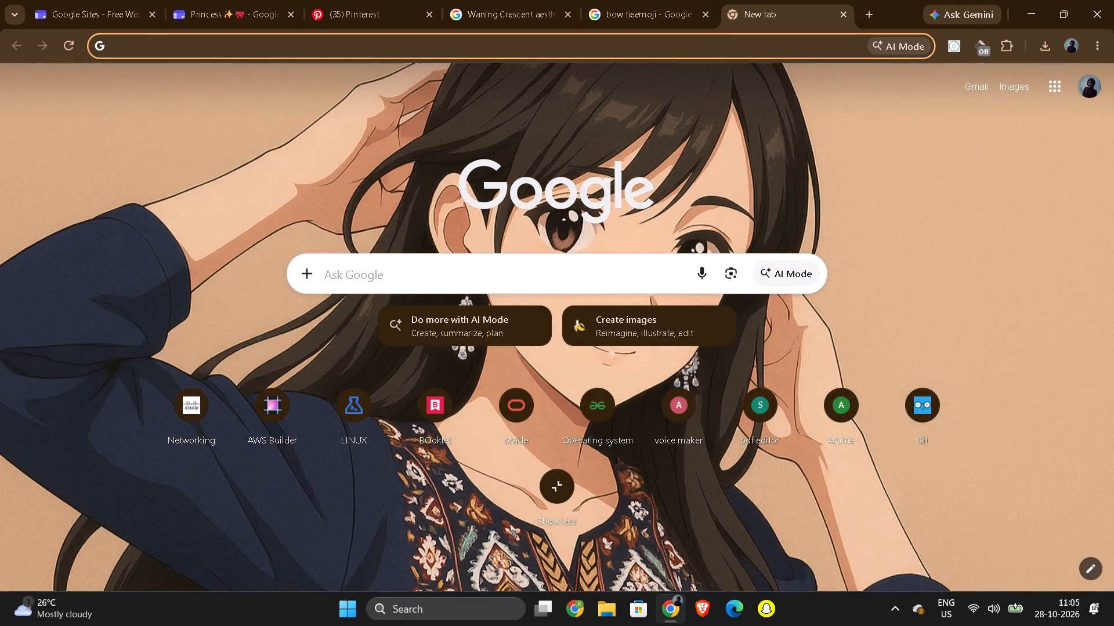
{"action": "left_click", "coordinate": [406, 288]}
{"action": "key", "text": "d"}
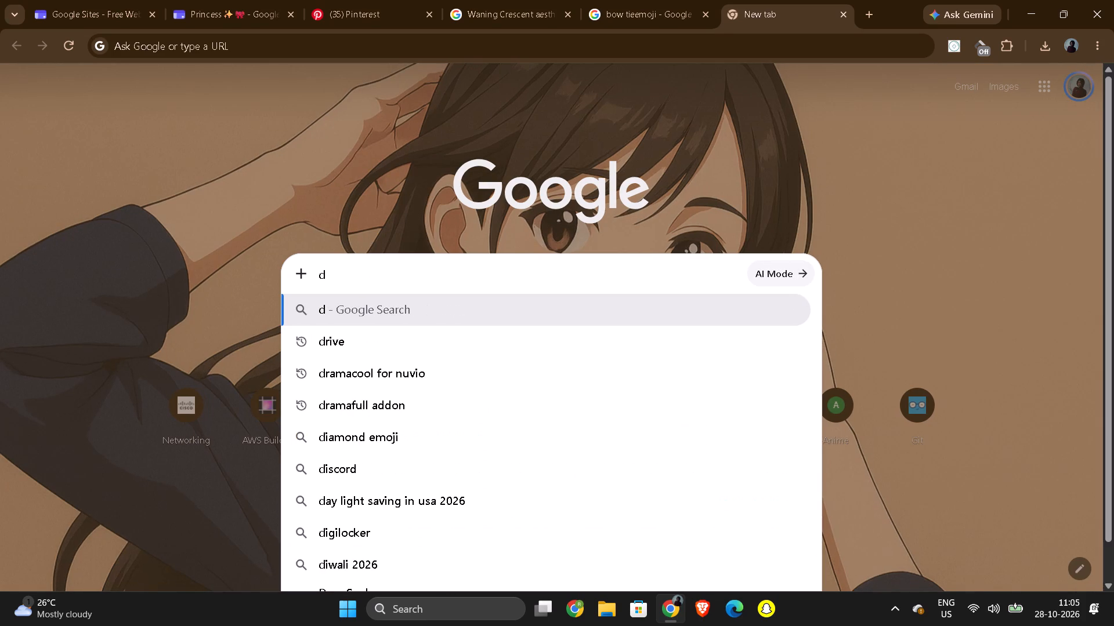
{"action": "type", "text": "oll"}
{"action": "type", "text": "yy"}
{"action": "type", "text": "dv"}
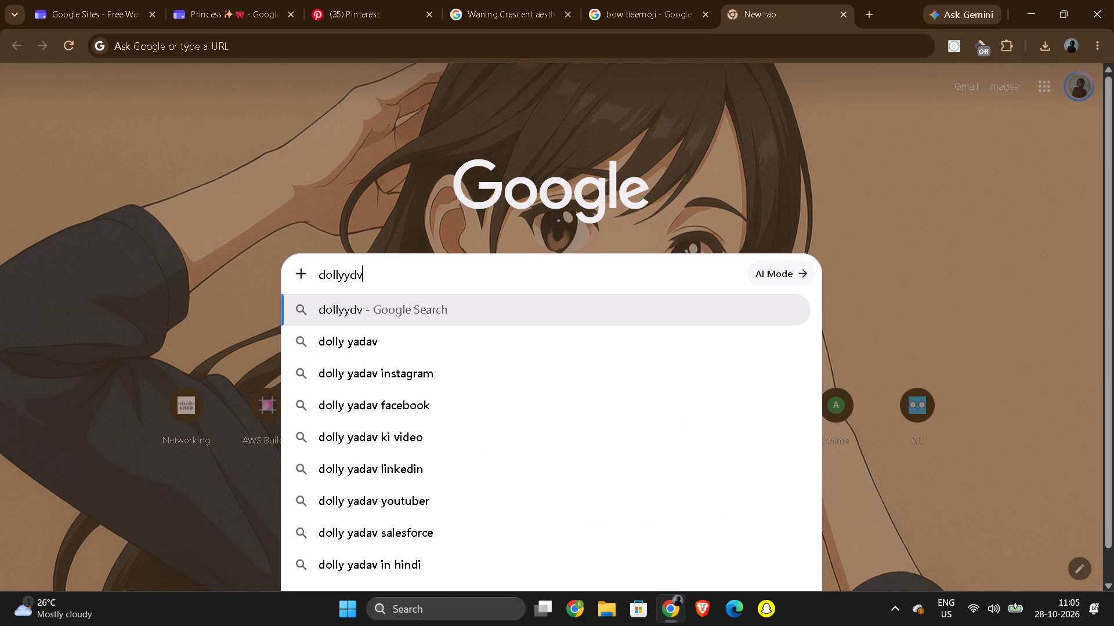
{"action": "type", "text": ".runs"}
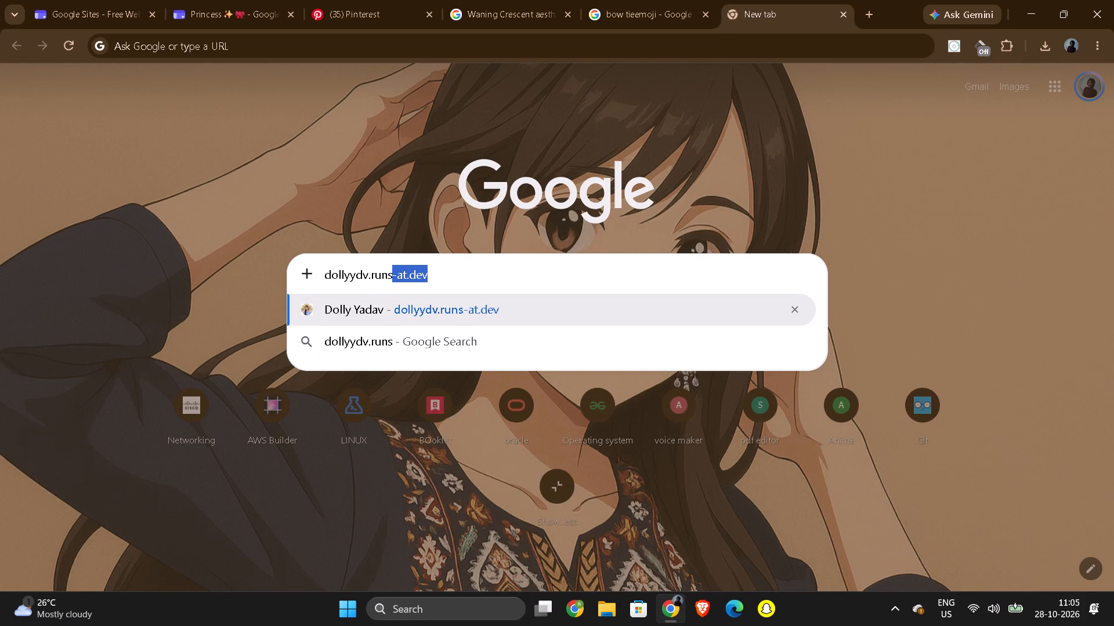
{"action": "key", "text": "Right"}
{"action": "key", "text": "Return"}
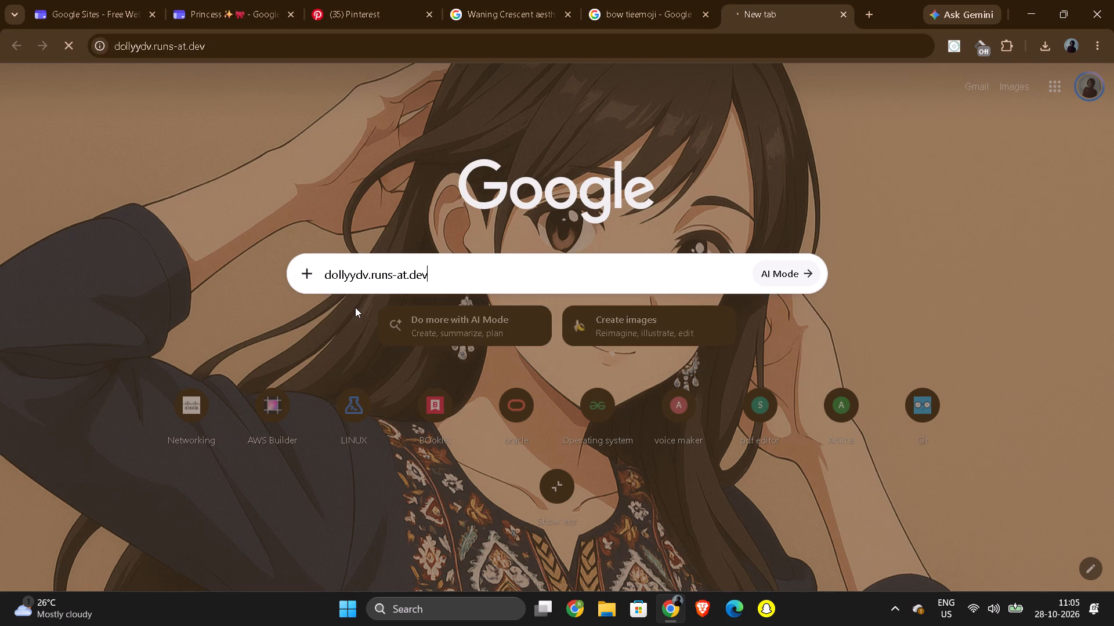
Look through the published Home page and the whole Birthday-2026 subpage, from its header to the final wish section.
{"action": "scroll", "coordinate": [484, 292], "scroll_direction": "down", "scroll_amount": 6}
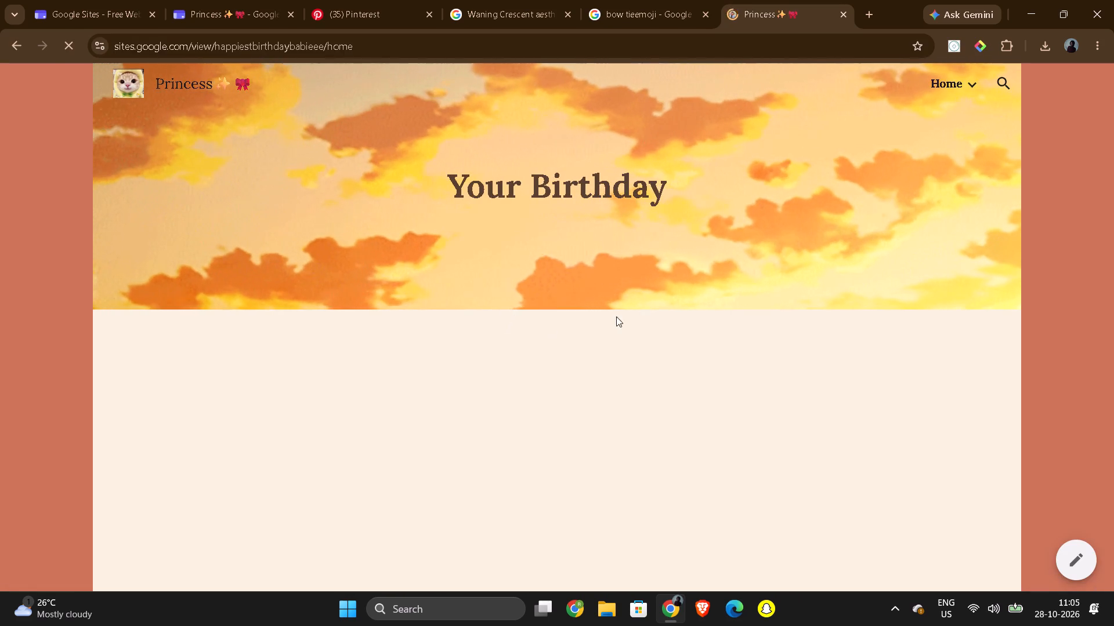
{"action": "scroll", "coordinate": [670, 285], "scroll_direction": "down", "scroll_amount": 6}
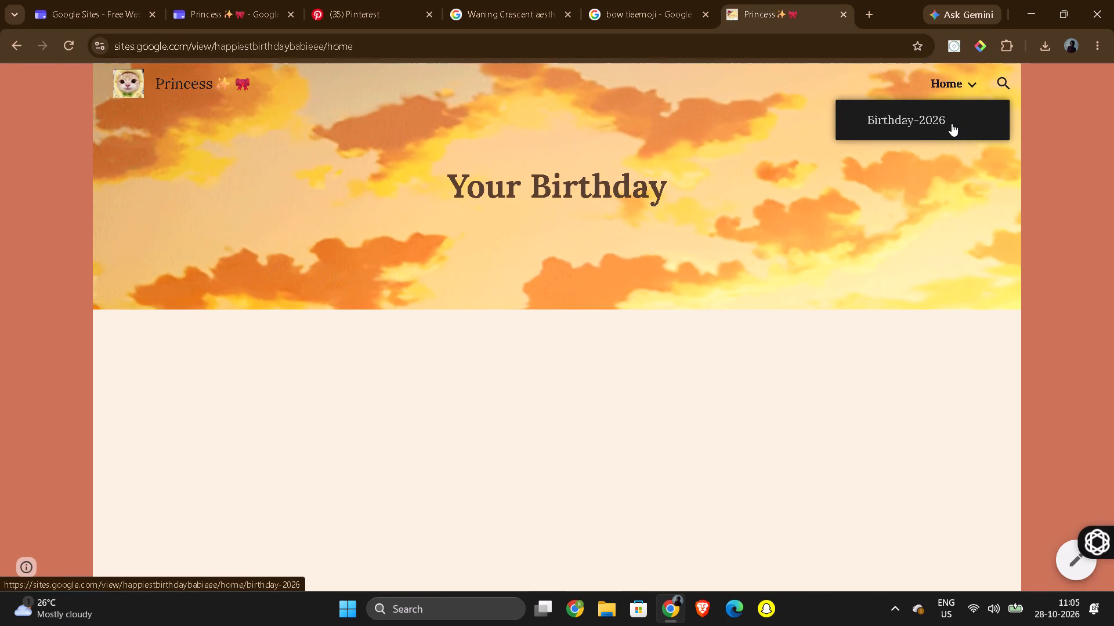
{"action": "left_click", "coordinate": [952, 123]}
{"action": "scroll", "coordinate": [674, 303], "scroll_direction": "down", "scroll_amount": 6}
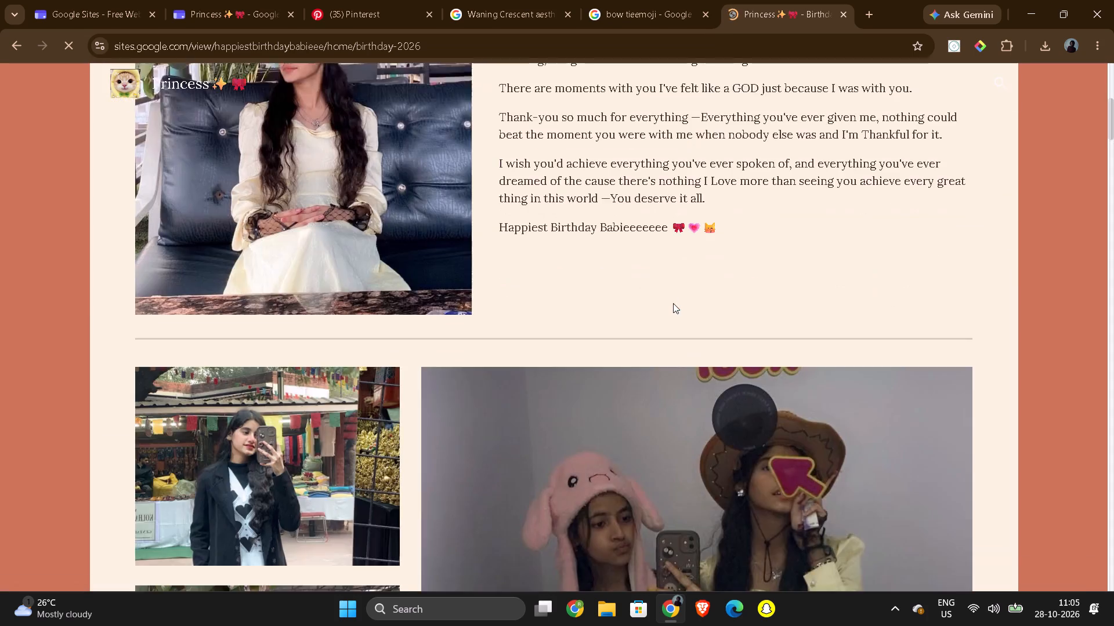
{"action": "scroll", "coordinate": [673, 303], "scroll_direction": "up", "scroll_amount": 8}
{"action": "scroll", "coordinate": [679, 305], "scroll_direction": "down", "scroll_amount": 12}
{"action": "scroll", "coordinate": [679, 305], "scroll_direction": "down", "scroll_amount": 19}
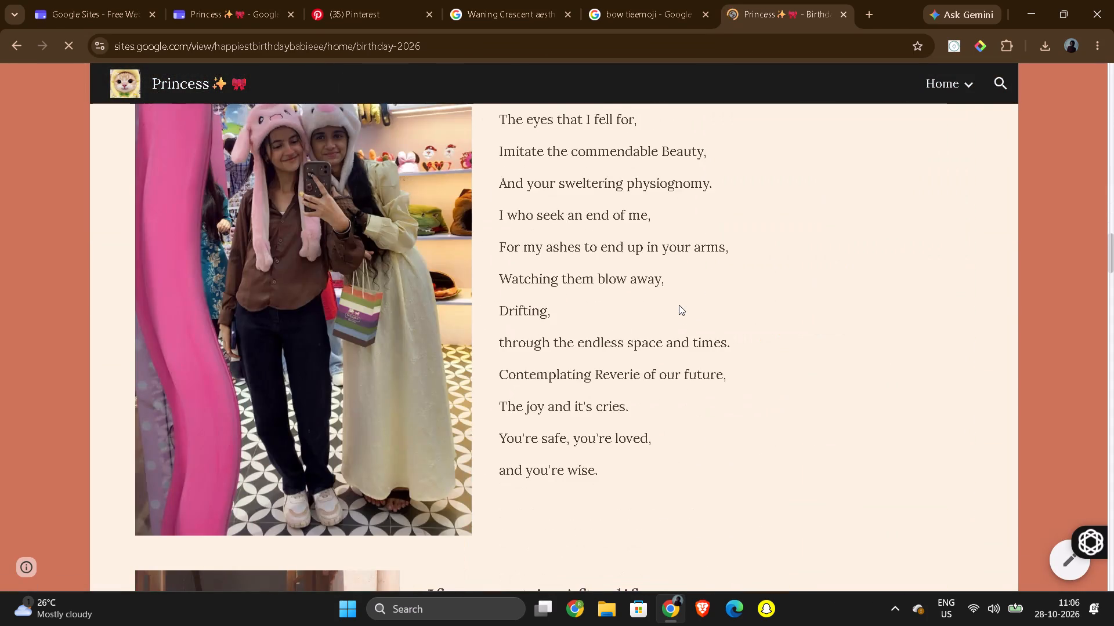
{"action": "scroll", "coordinate": [679, 305], "scroll_direction": "up", "scroll_amount": 9}
{"action": "scroll", "coordinate": [679, 305], "scroll_direction": "up", "scroll_amount": 20}
{"action": "scroll", "coordinate": [679, 305], "scroll_direction": "up", "scroll_amount": 6}
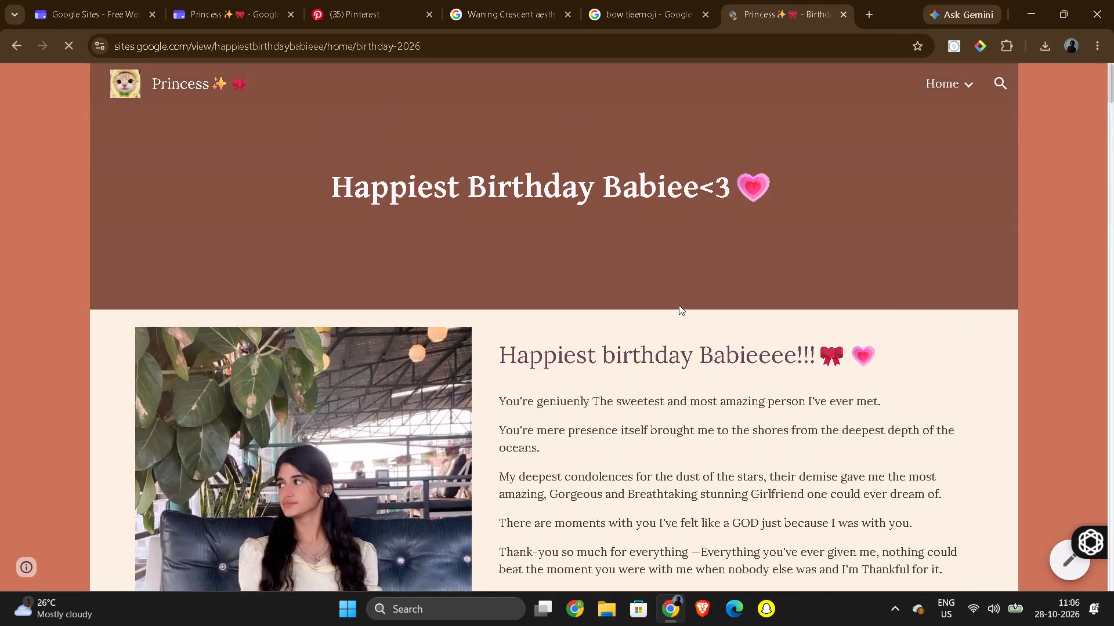
{"action": "scroll", "coordinate": [679, 305], "scroll_direction": "down", "scroll_amount": 5}
{"action": "scroll", "coordinate": [679, 305], "scroll_direction": "up", "scroll_amount": 11}
{"action": "scroll", "coordinate": [636, 243], "scroll_direction": "down", "scroll_amount": 9}
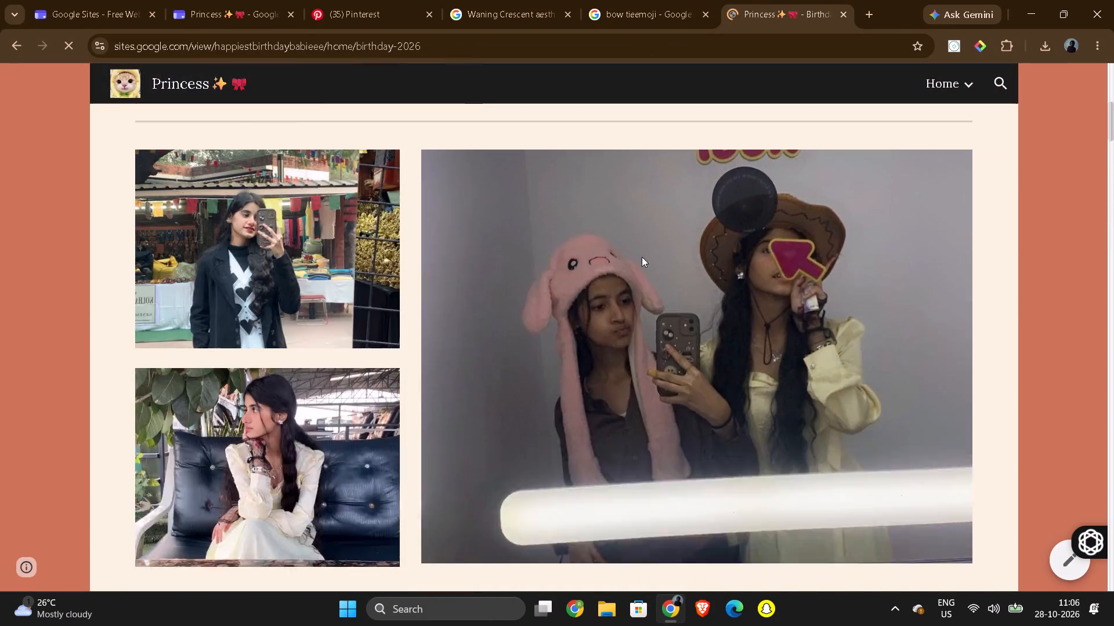
{"action": "scroll", "coordinate": [642, 257], "scroll_direction": "down", "scroll_amount": 20}
{"action": "scroll", "coordinate": [642, 257], "scroll_direction": "down", "scroll_amount": 20}
{"action": "scroll", "coordinate": [642, 257], "scroll_direction": "down", "scroll_amount": 13}
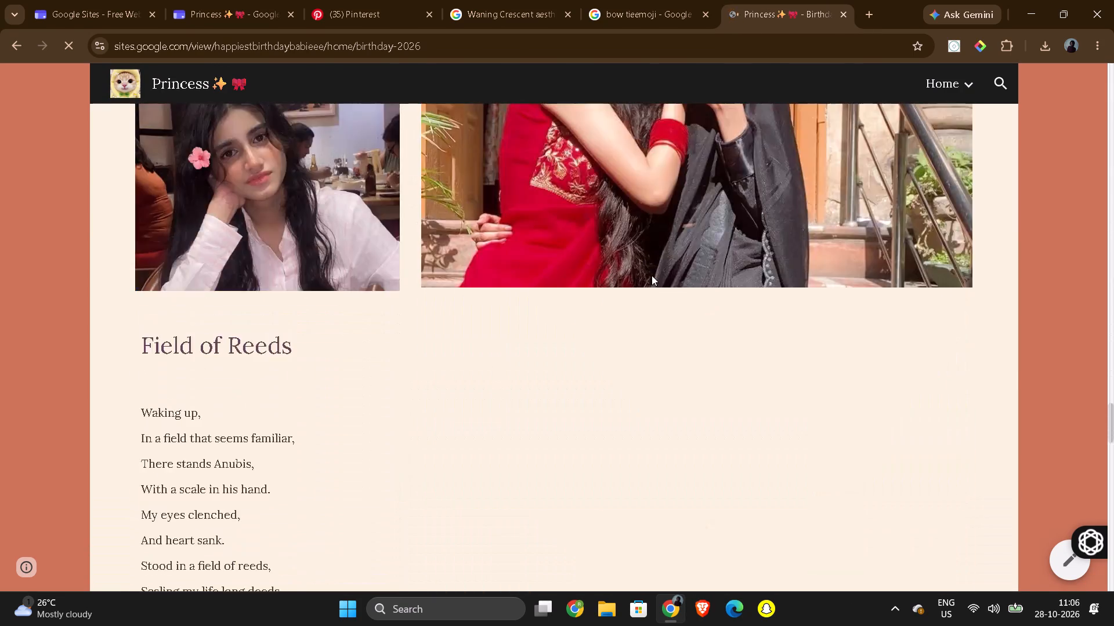
{"action": "scroll", "coordinate": [652, 275], "scroll_direction": "down", "scroll_amount": 20}
{"action": "scroll", "coordinate": [652, 275], "scroll_direction": "down", "scroll_amount": 20}
{"action": "scroll", "coordinate": [652, 275], "scroll_direction": "down", "scroll_amount": 4}
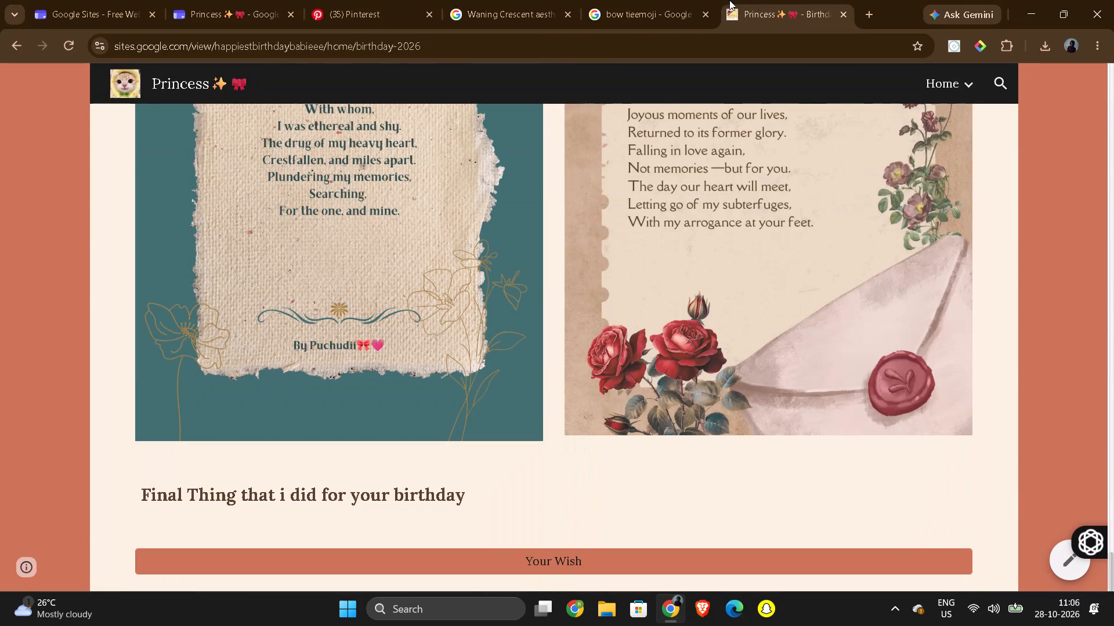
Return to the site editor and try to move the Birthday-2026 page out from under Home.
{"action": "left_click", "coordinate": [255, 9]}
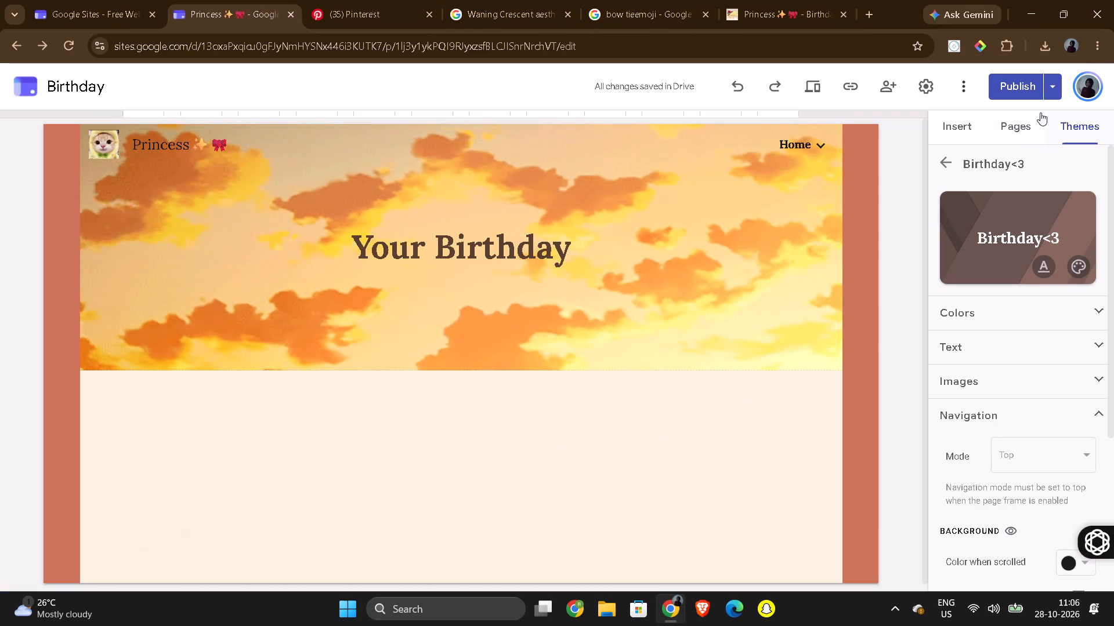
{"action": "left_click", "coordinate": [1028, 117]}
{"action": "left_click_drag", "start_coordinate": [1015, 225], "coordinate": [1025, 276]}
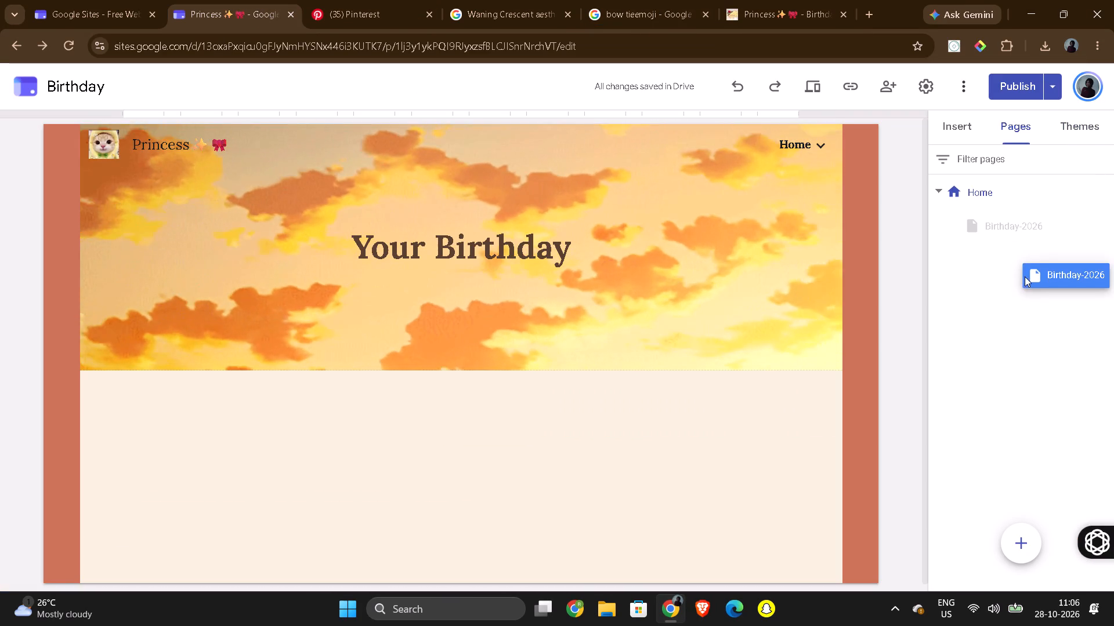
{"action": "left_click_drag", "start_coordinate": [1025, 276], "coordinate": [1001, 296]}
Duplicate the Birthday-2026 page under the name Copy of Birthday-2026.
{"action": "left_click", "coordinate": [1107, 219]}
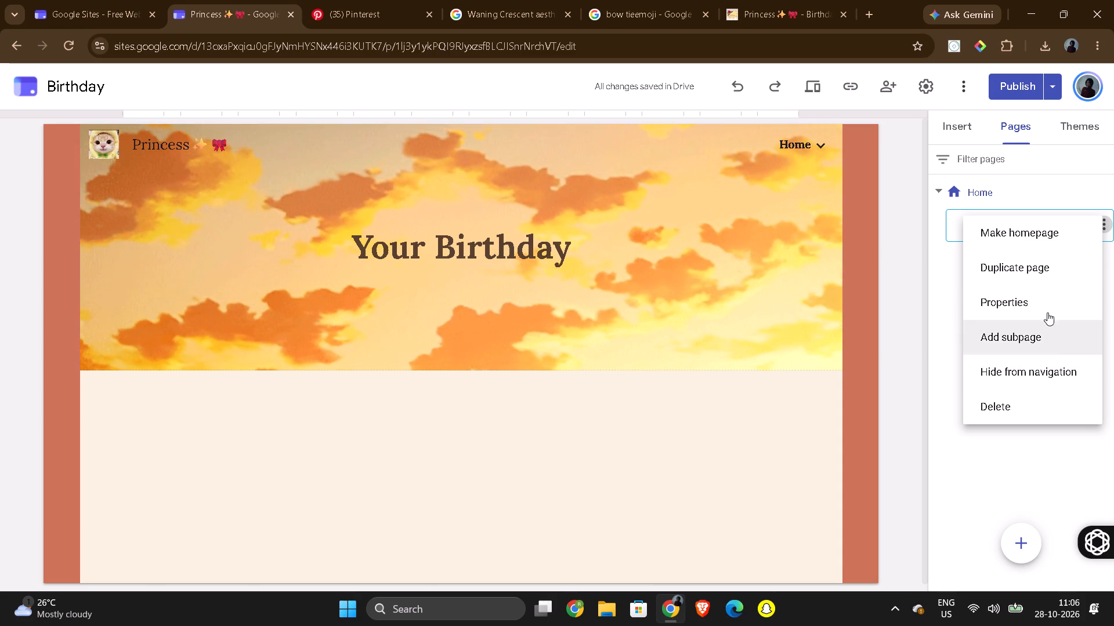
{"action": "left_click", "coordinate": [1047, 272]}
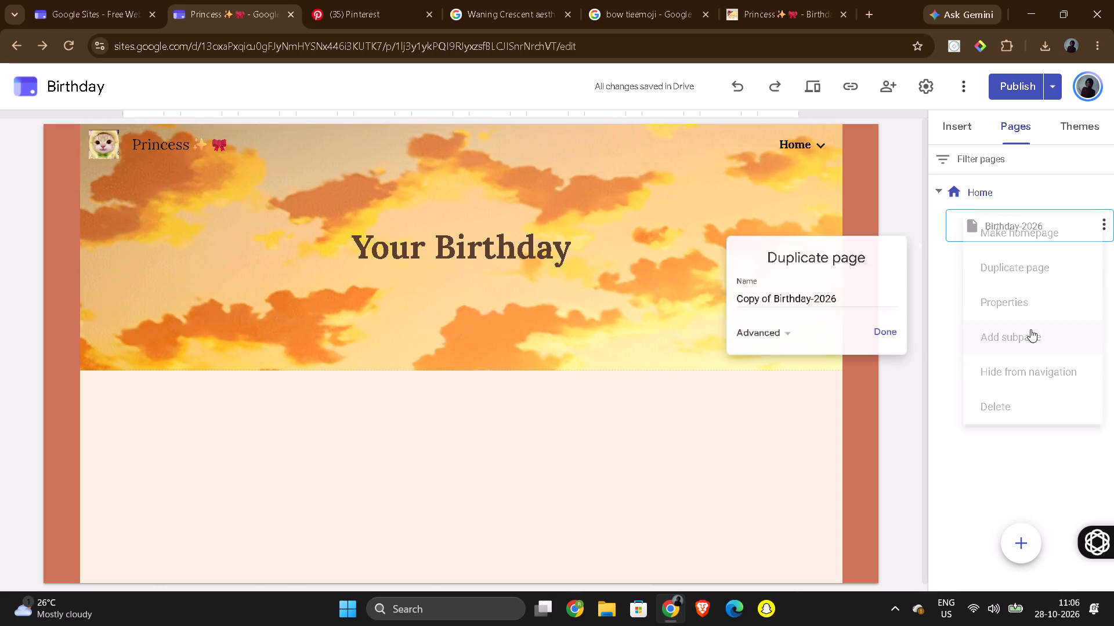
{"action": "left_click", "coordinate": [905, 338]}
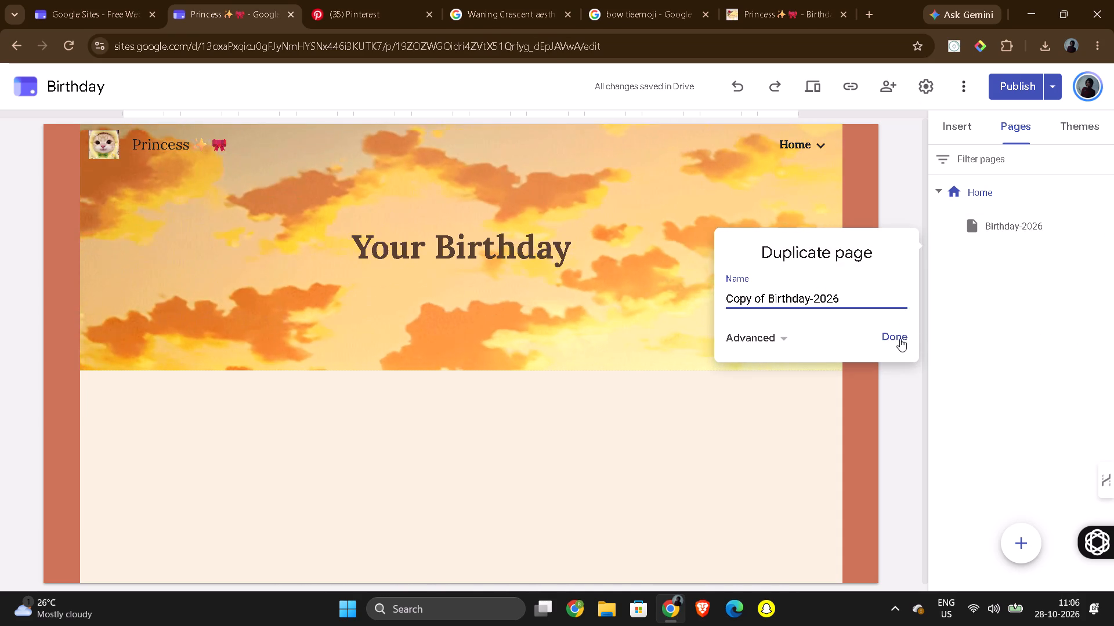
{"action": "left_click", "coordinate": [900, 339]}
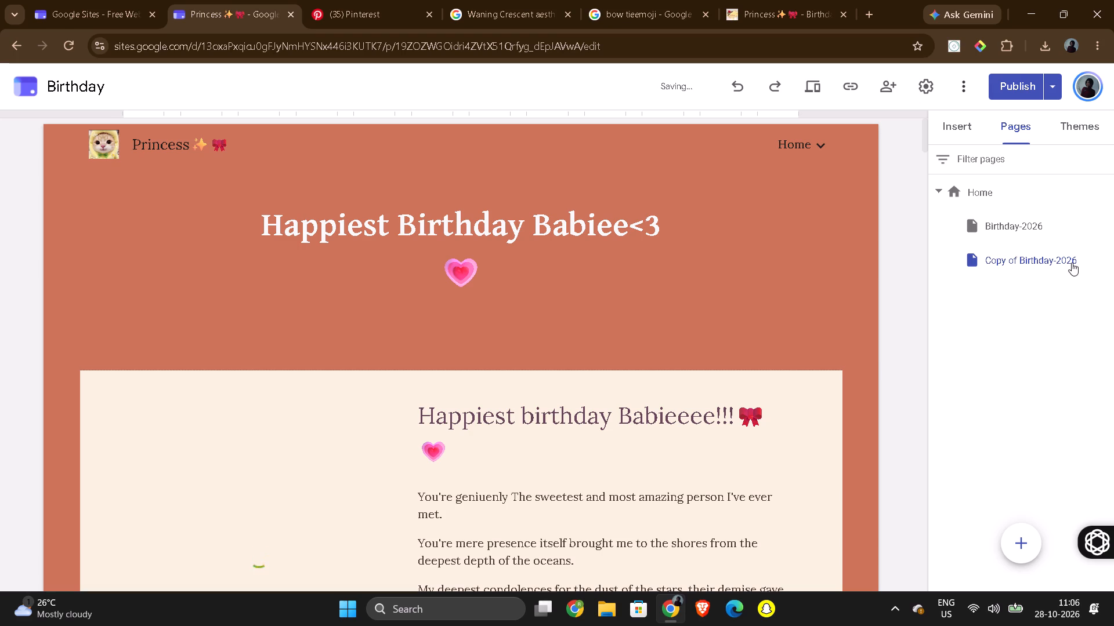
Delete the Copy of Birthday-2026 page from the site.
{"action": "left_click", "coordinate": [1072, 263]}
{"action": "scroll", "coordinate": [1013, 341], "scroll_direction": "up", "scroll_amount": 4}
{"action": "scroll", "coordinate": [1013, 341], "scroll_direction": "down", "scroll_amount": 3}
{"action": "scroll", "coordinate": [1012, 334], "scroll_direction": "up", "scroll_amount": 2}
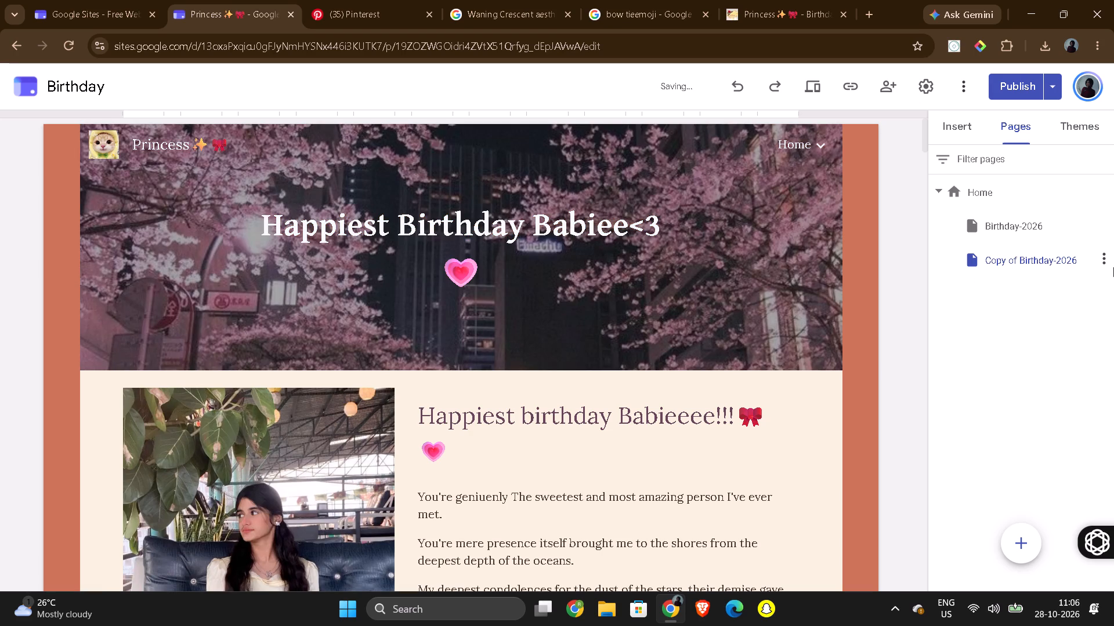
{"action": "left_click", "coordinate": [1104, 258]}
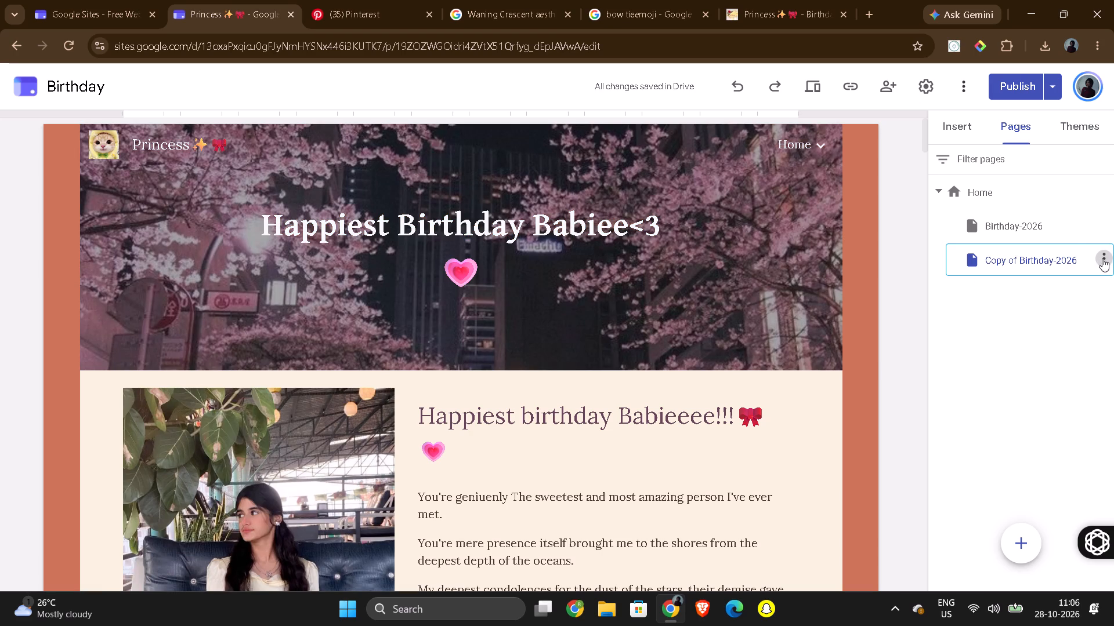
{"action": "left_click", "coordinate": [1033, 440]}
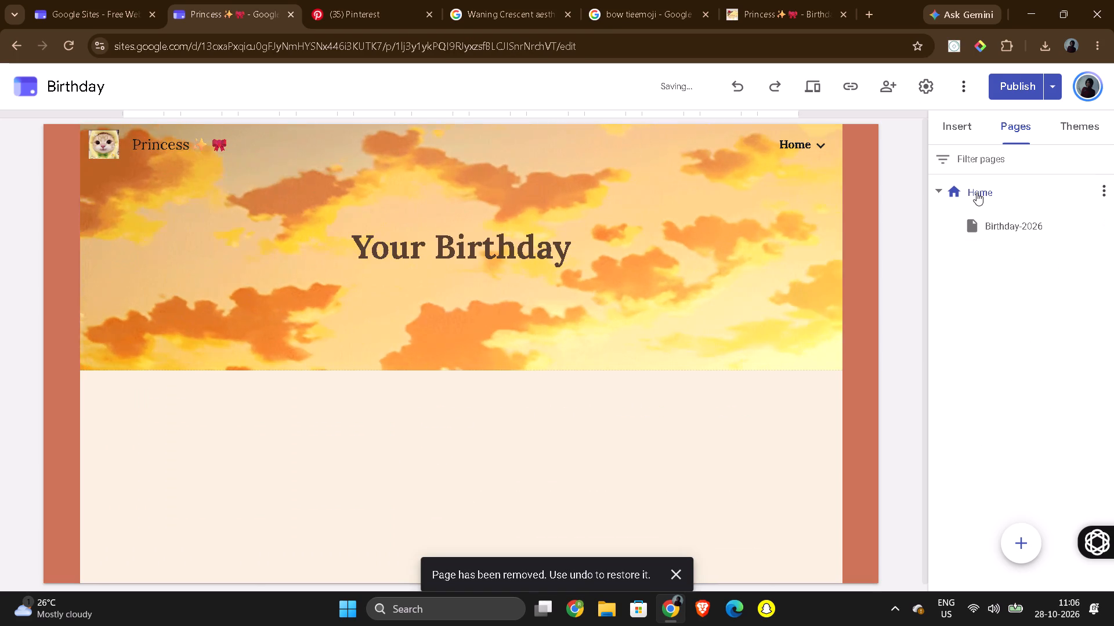
Move the Birthday-2026 page out from under Home so it is a top-level page placed after Home.
{"action": "left_click_drag", "start_coordinate": [976, 192], "coordinate": [983, 252]}
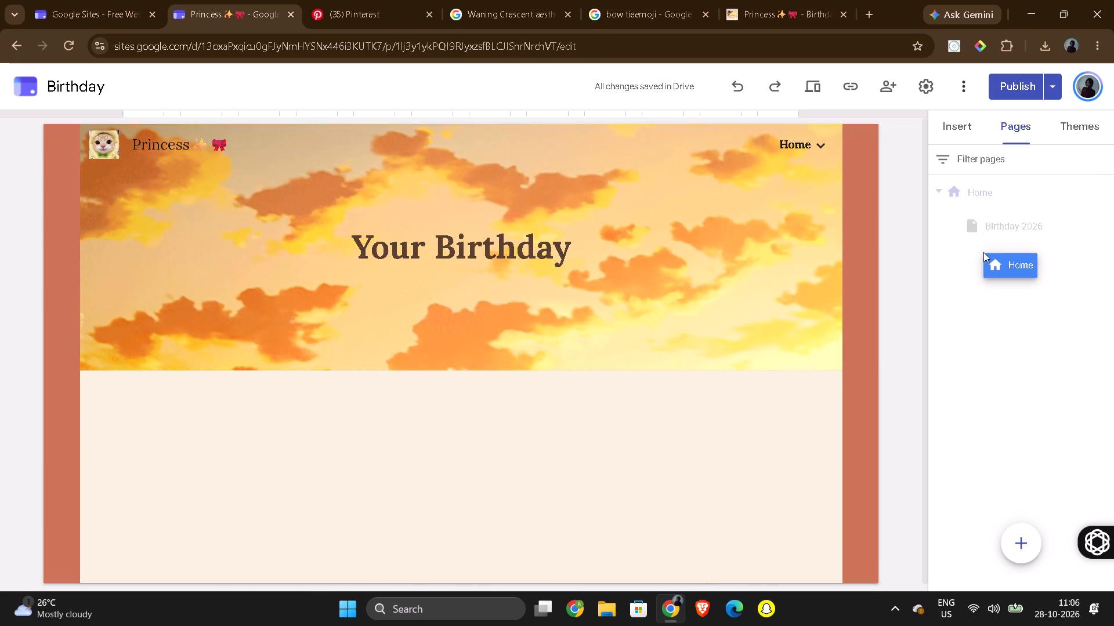
{"action": "left_click_drag", "start_coordinate": [983, 252], "coordinate": [983, 248]}
{"action": "left_click_drag", "start_coordinate": [989, 225], "coordinate": [974, 235]}
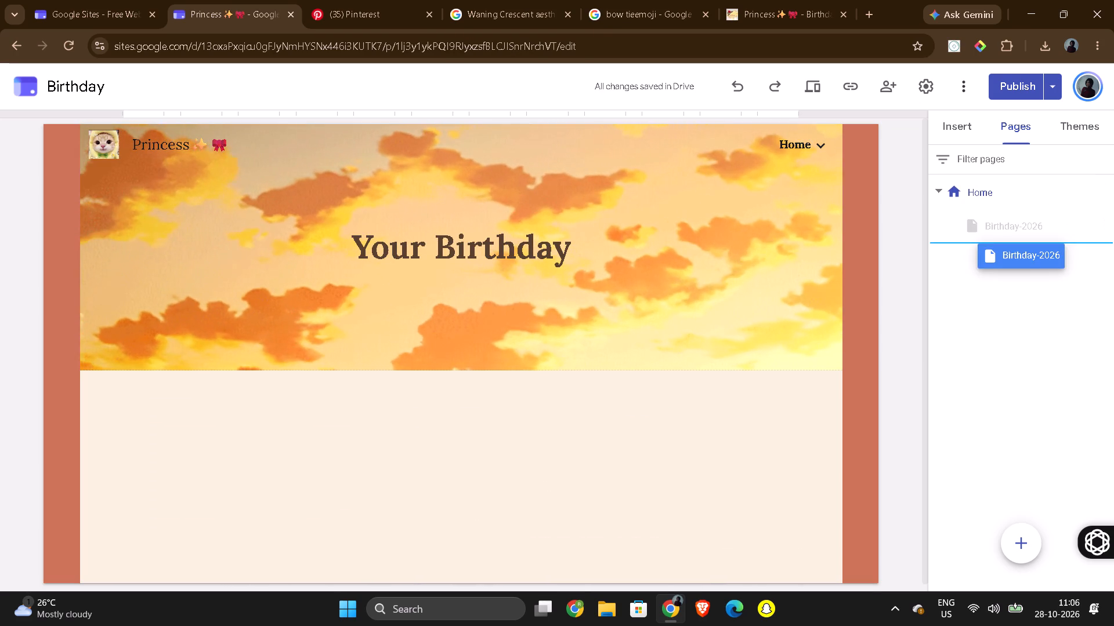
{"action": "left_click_drag", "start_coordinate": [974, 235], "coordinate": [979, 246]}
{"action": "left_click", "coordinate": [978, 292]}
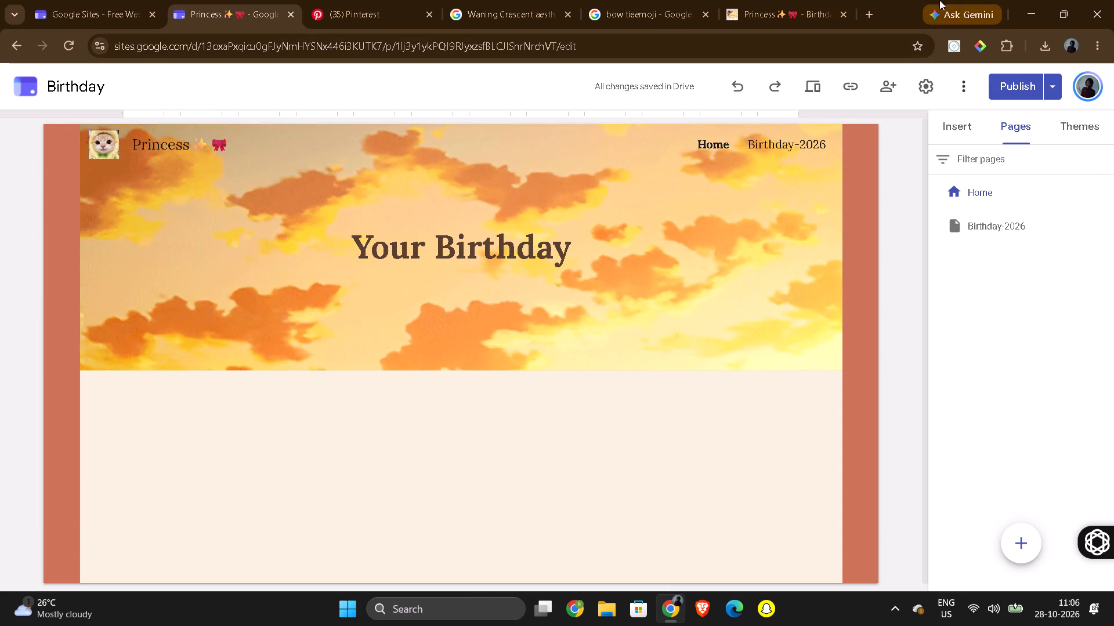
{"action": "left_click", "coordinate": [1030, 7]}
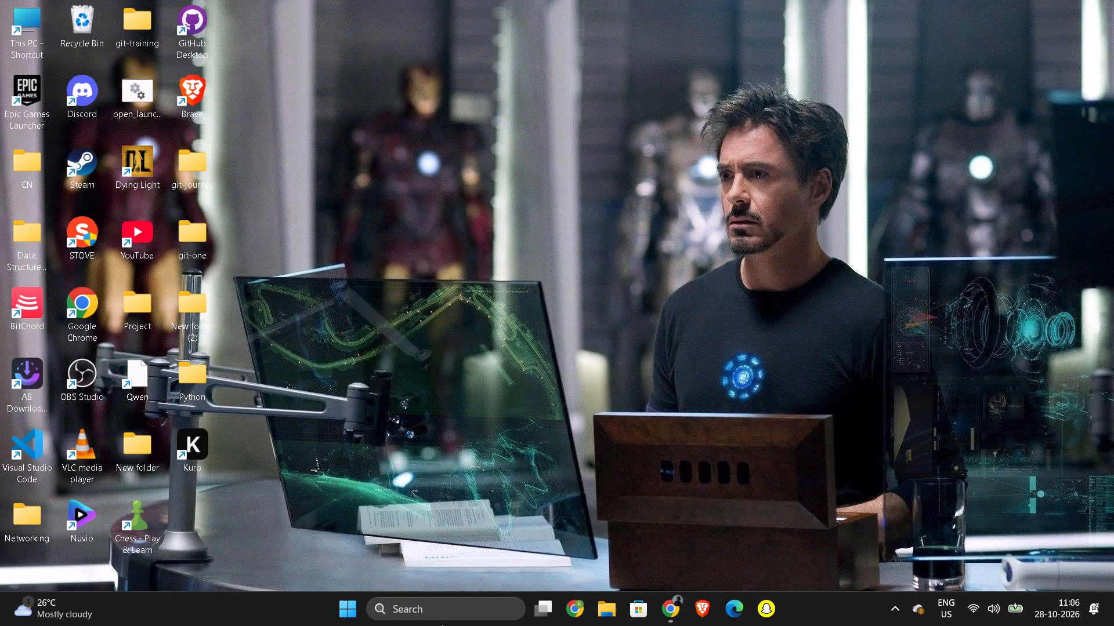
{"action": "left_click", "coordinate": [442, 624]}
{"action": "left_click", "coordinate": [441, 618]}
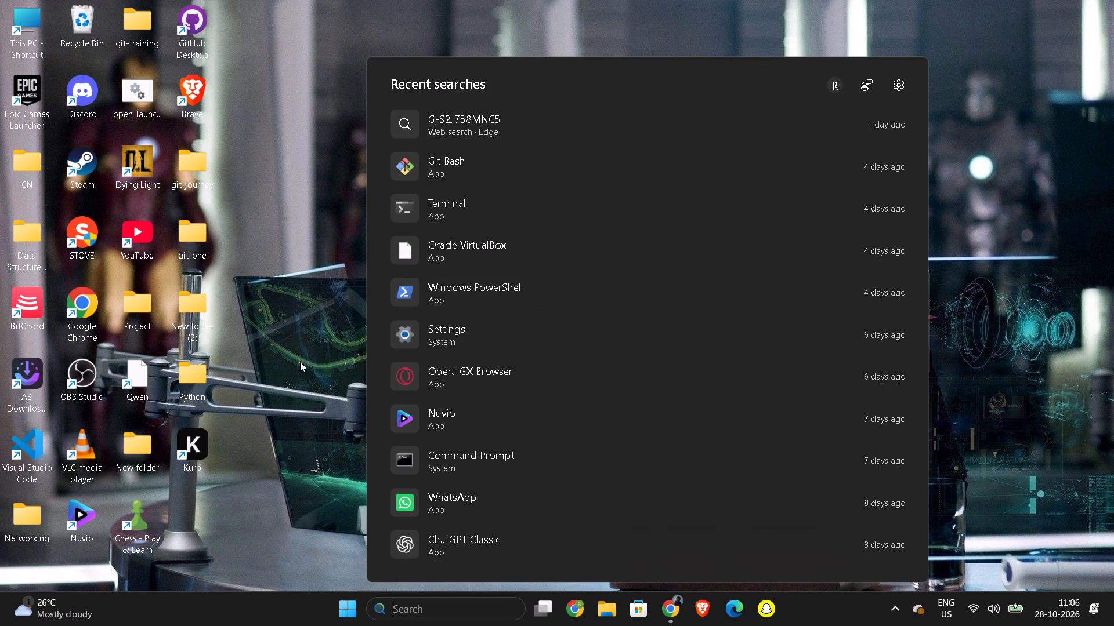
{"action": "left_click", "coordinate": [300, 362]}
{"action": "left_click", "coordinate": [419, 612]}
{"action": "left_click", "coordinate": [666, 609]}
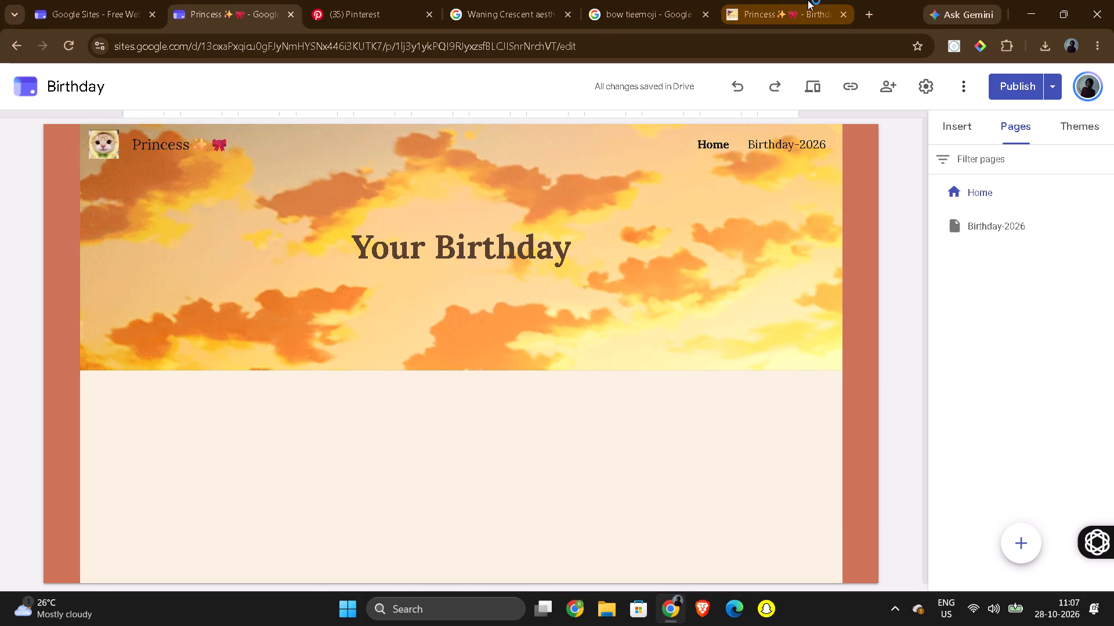
Set the site editor aside, launch a new full-size Chrome window and search Google for github.
{"action": "left_click", "coordinate": [1035, 16]}
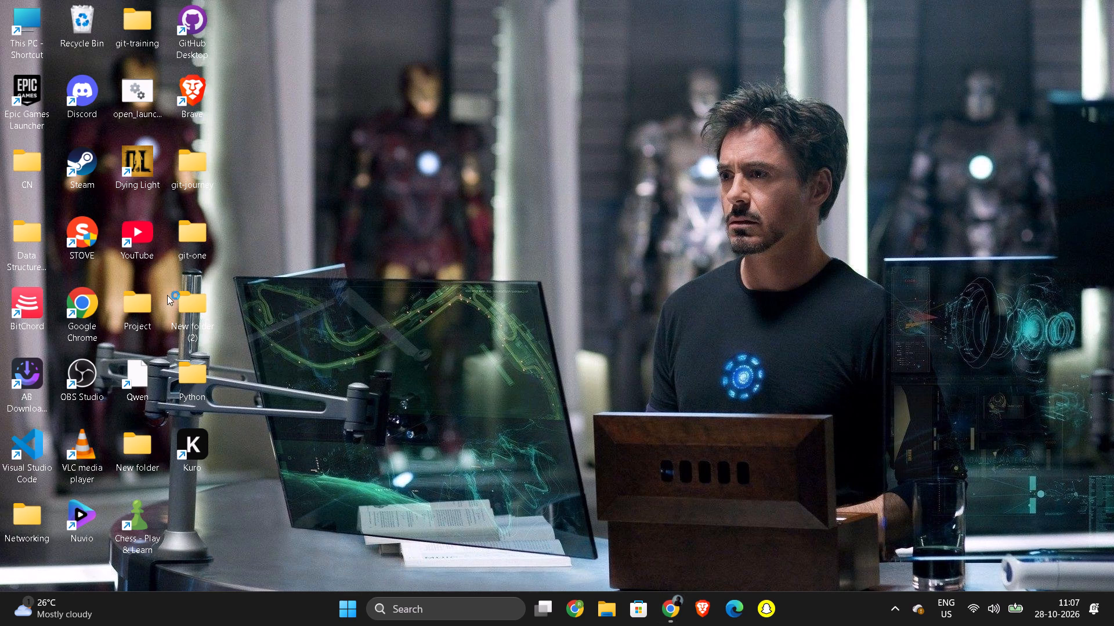
{"action": "double_click", "coordinate": [82, 307]}
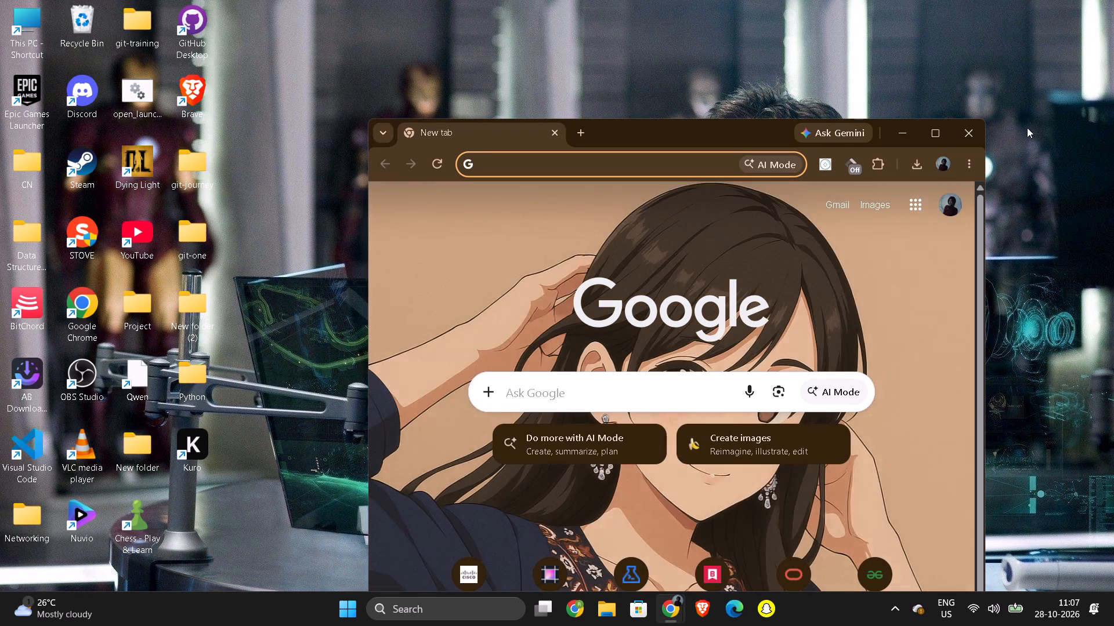
{"action": "left_click", "coordinate": [942, 135]}
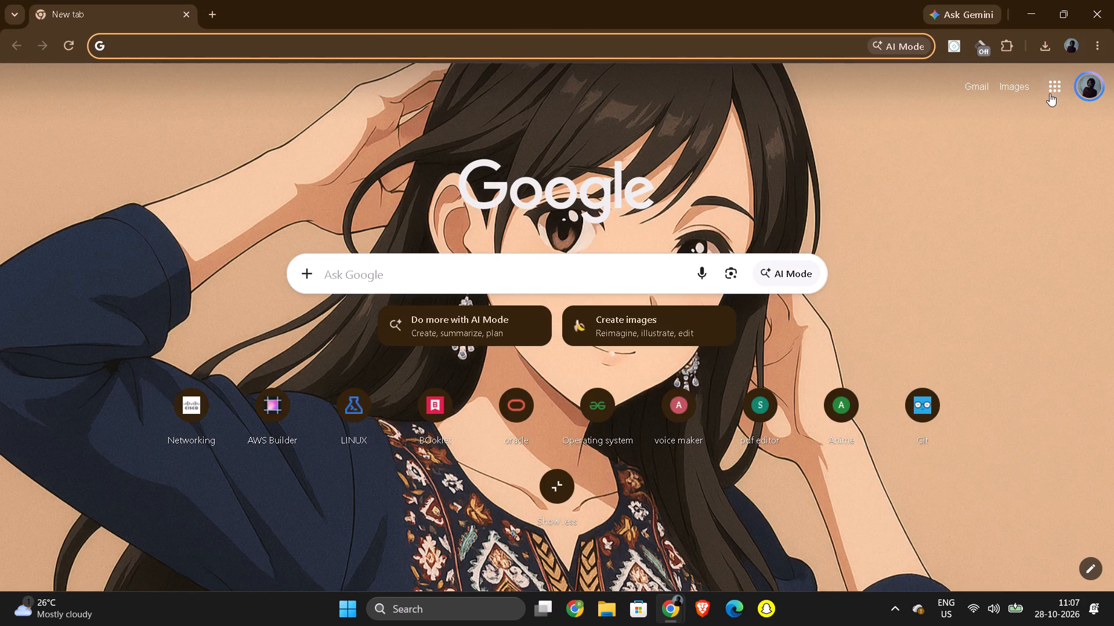
{"action": "left_click", "coordinate": [364, 265]}
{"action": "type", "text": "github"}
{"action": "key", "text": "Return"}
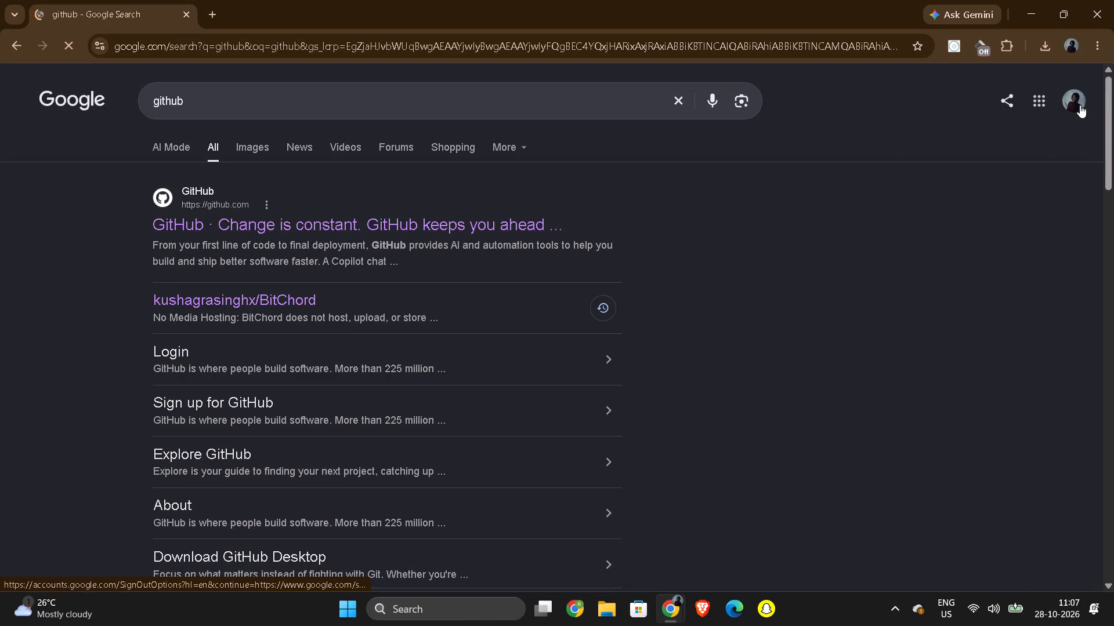
Open the Google account options from the github search results page.
{"action": "left_click", "coordinate": [1080, 105]}
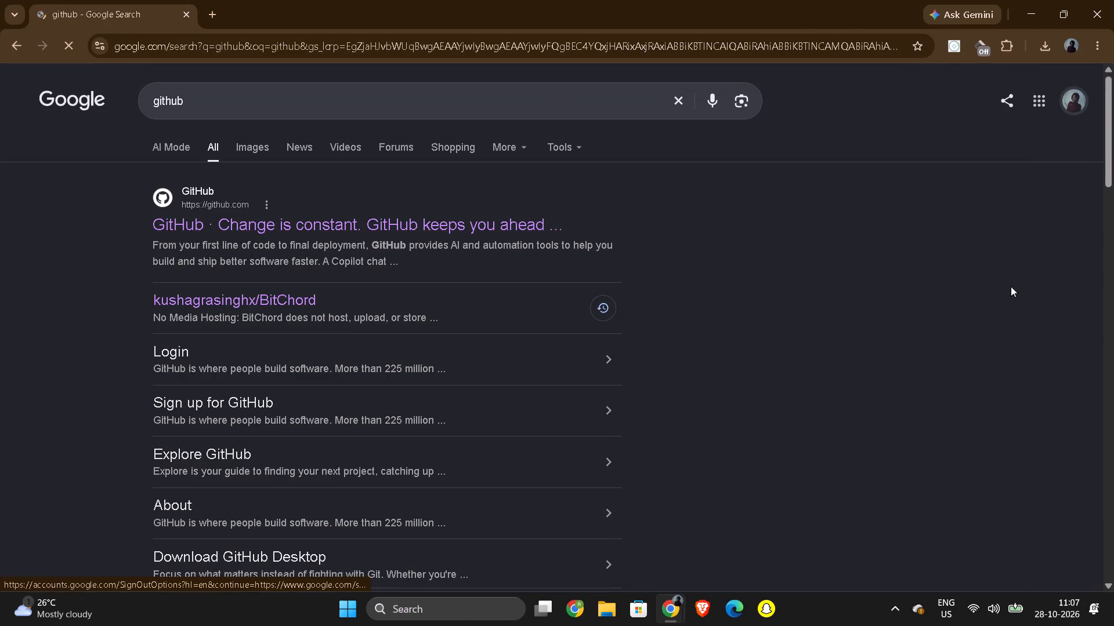